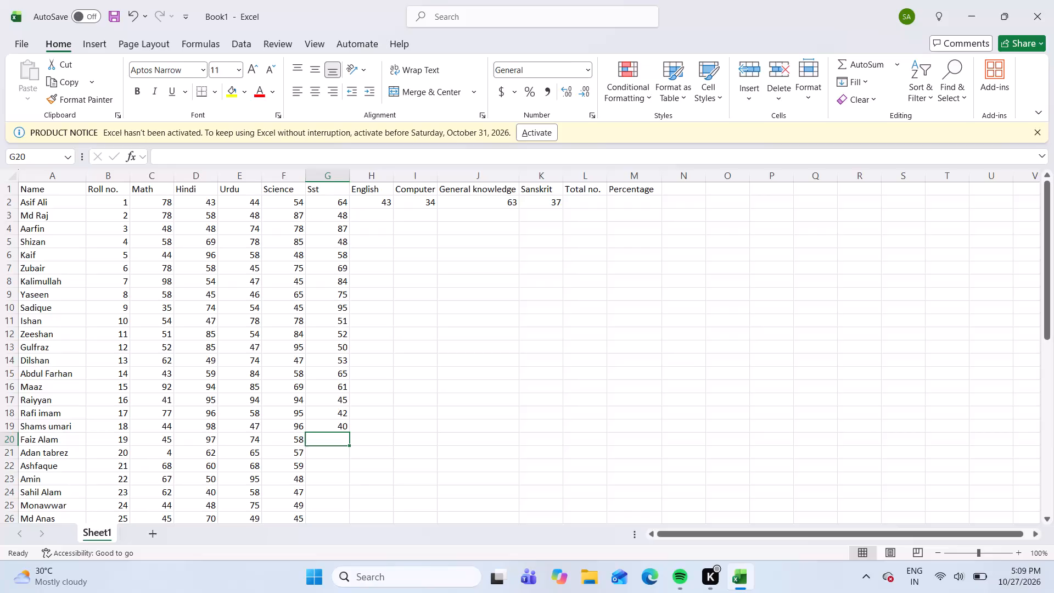
Enter the Sst marks 82, 90, 91, 97, 98, 48 and 68 in G20:G26 for roll numbers 19 to 25.
{"action": "type", "text": "82"}
{"action": "key", "text": "Down"}
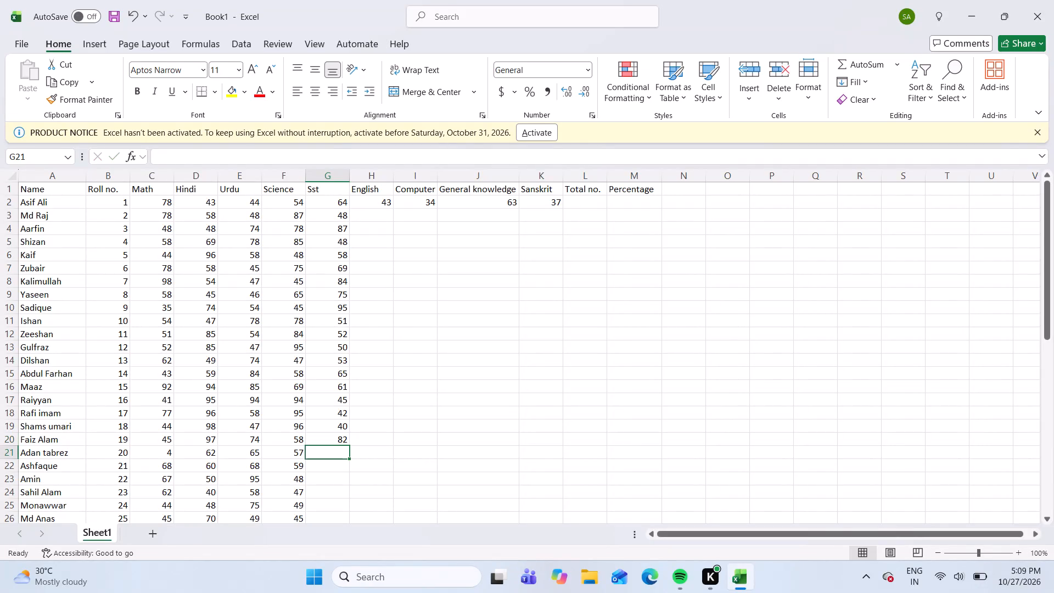
{"action": "type", "text": "90"}
{"action": "key", "text": "Down"}
{"action": "type", "text": "91"}
{"action": "key", "text": "Down"}
{"action": "type", "text": "97"}
{"action": "key", "text": "Down"}
{"action": "type", "text": "98"}
{"action": "key", "text": "Down"}
{"action": "type", "text": "48"}
{"action": "key", "text": "Down"}
{"action": "type", "text": "68"}
{"action": "key", "text": "Down"}
Enter the Sst marks 45, 45, 85, 73, 74 and 76 in G27:G32 for roll numbers 26 to 31.
{"action": "type", "text": "45"}
{"action": "key", "text": "Down"}
{"action": "key", "text": "2"}
{"action": "key", "text": "BackSpace"}
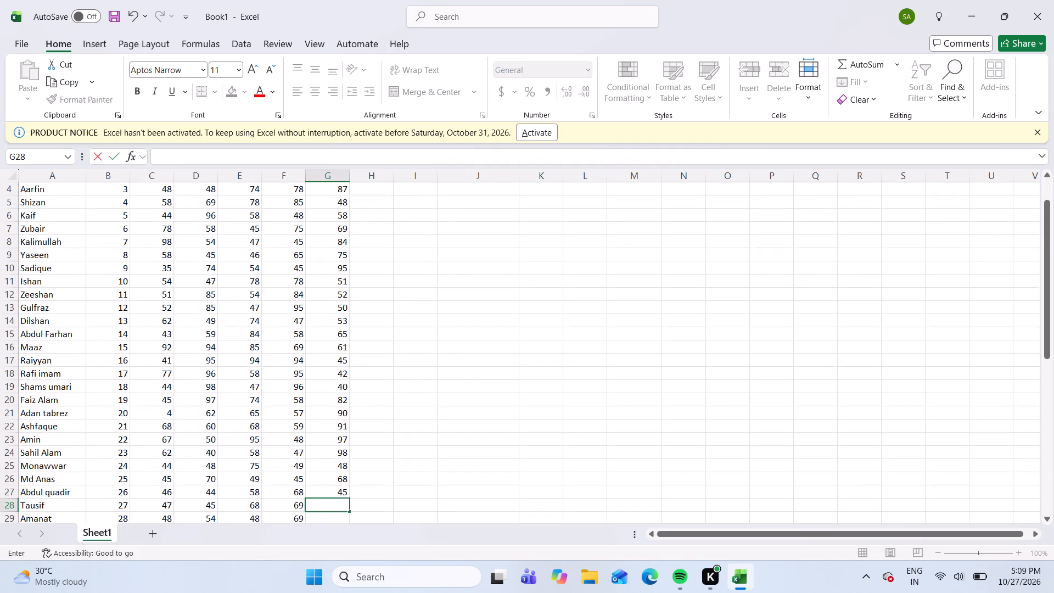
{"action": "type", "text": "45"}
{"action": "key", "text": "Down"}
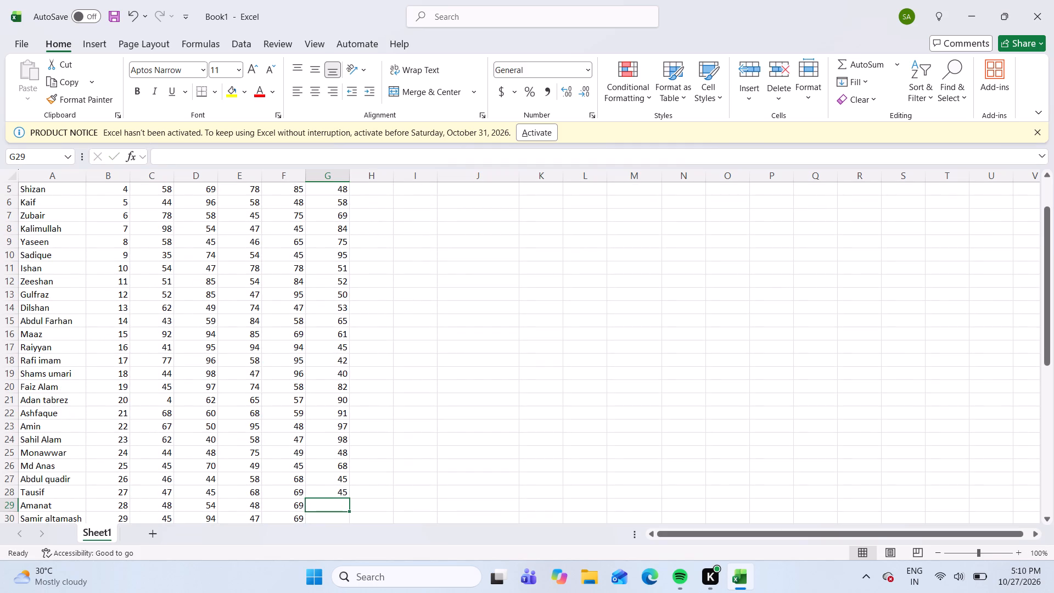
{"action": "type", "text": "85"}
{"action": "key", "text": "Down"}
{"action": "type", "text": "73"}
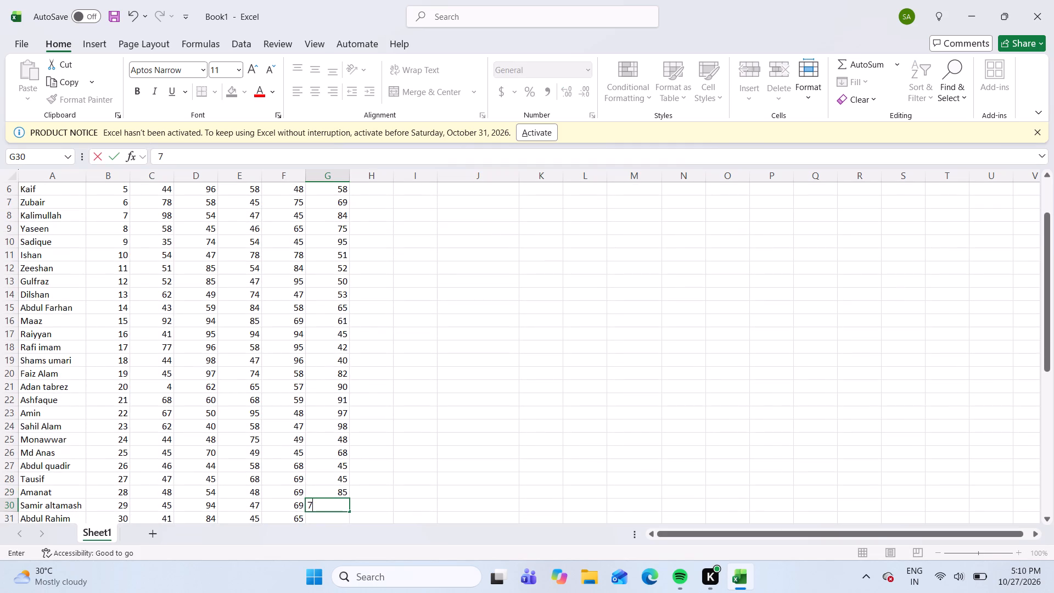
{"action": "key", "text": "Down"}
{"action": "type", "text": "74"}
{"action": "key", "text": "Down"}
{"action": "type", "text": "76"}
{"action": "key", "text": "Down"}
Enter the Sst marks 75, 71, 85, 74, 45 and 45 in G33:G38 for roll numbers 32 to 37.
{"action": "type", "text": "75"}
{"action": "key", "text": "Down"}
{"action": "type", "text": "71"}
{"action": "key", "text": "Down"}
{"action": "type", "text": "85"}
{"action": "key", "text": "Down"}
{"action": "type", "text": "74"}
{"action": "key", "text": "Down"}
{"action": "type", "text": "45"}
{"action": "key", "text": "Down"}
{"action": "type", "text": "15"}
{"action": "key", "text": "BackSpace"}
{"action": "key", "text": "BackSpace"}
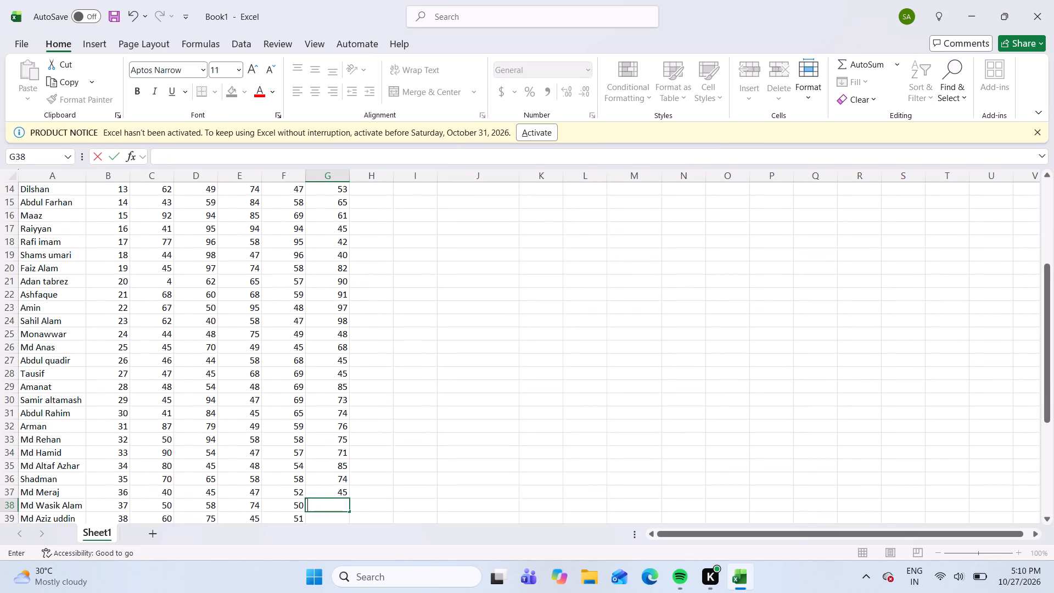
{"action": "type", "text": "45"}
{"action": "key", "text": "Down"}
Enter the Sst marks 42, 41, 48, 98, 58, 65 and 45 in G39:G45 for roll numbers 38 to 44.
{"action": "type", "text": "42"}
{"action": "key", "text": "Down"}
{"action": "type", "text": "41"}
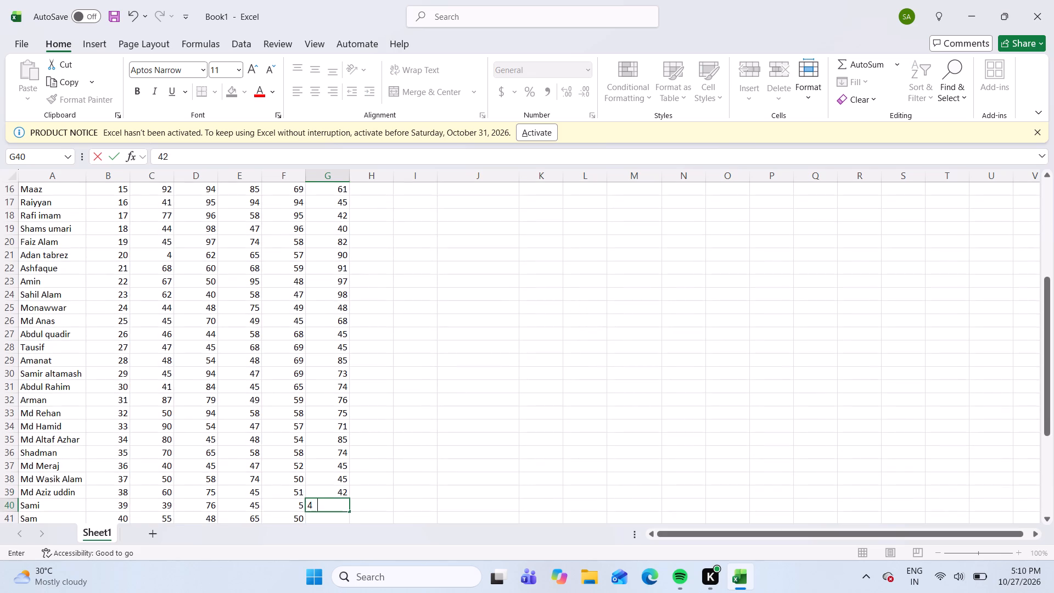
{"action": "key", "text": "Down"}
{"action": "type", "text": "48"}
{"action": "key", "text": "Down"}
{"action": "type", "text": "98"}
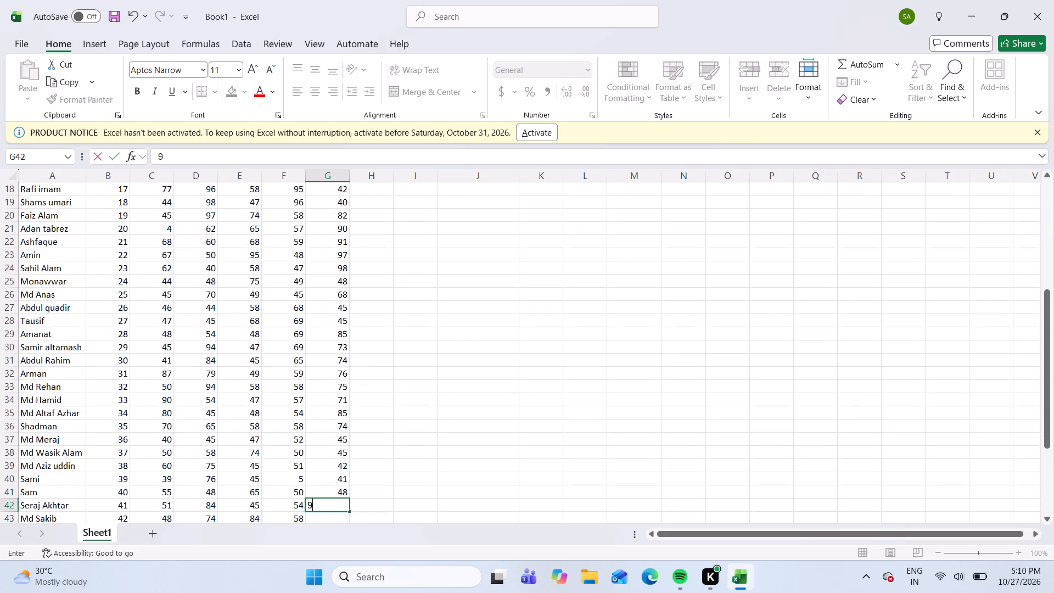
{"action": "key", "text": "Down"}
{"action": "type", "text": "58"}
{"action": "key", "text": "Down"}
{"action": "type", "text": "65"}
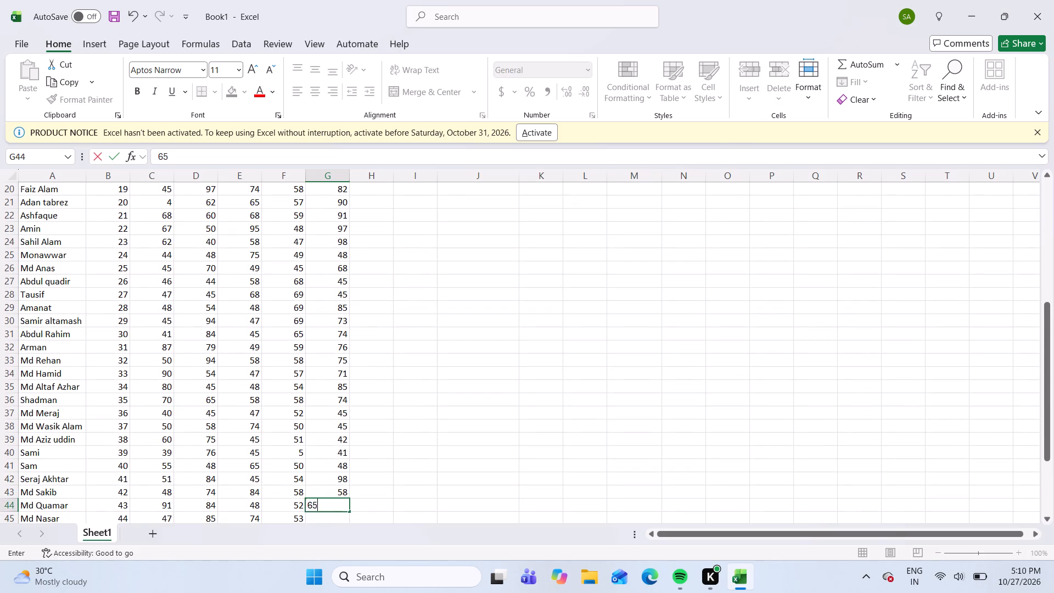
{"action": "key", "text": "Down"}
{"action": "type", "text": "45"}
{"action": "key", "text": "Down"}
Enter the Sst marks 75, 77, 44, 88, 85 and 84 in G46:G51 for roll numbers 45 to 50.
{"action": "type", "text": "75"}
{"action": "key", "text": "Down"}
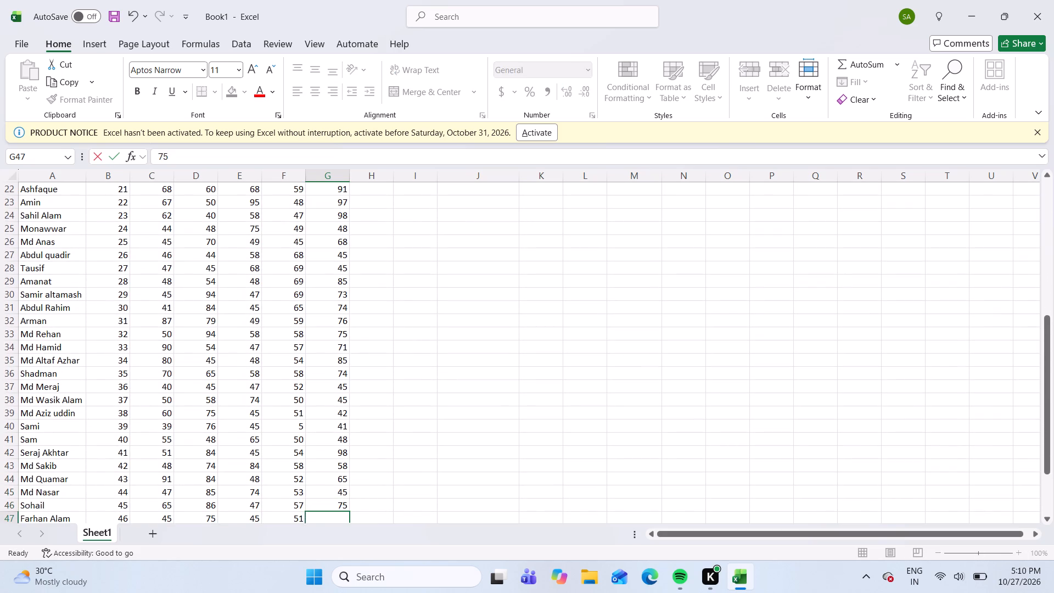
{"action": "key", "text": "7"}
{"action": "key", "text": "7"}
{"action": "key", "text": "Down"}
{"action": "type", "text": "44"}
{"action": "key", "text": "Down"}
{"action": "type", "text": "88"}
{"action": "key", "text": "Down"}
{"action": "type", "text": "85"}
{"action": "key", "text": "Down"}
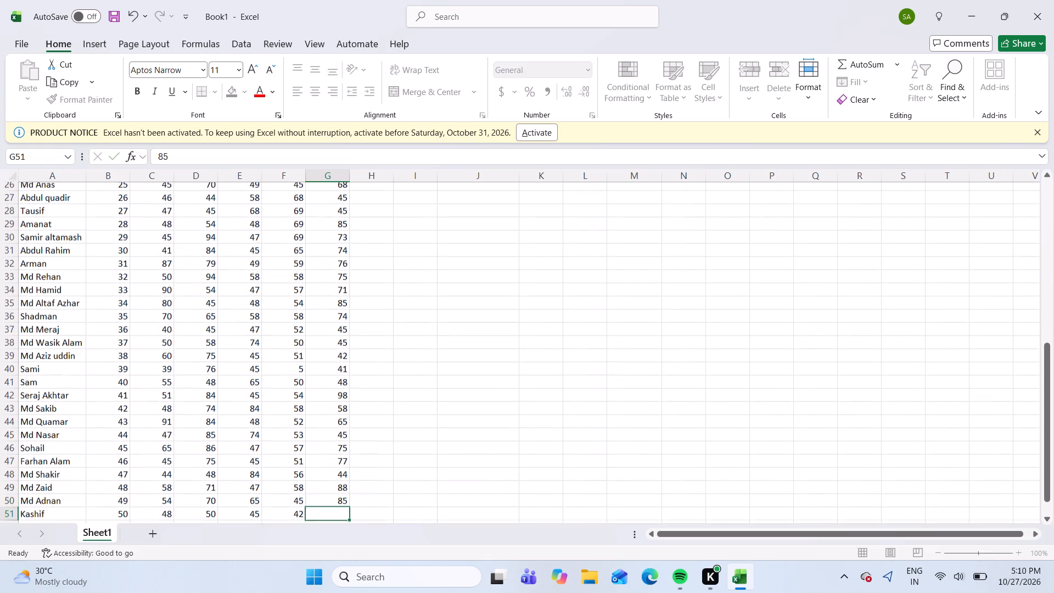
{"action": "type", "text": "84"}
{"action": "key", "text": "Down"}
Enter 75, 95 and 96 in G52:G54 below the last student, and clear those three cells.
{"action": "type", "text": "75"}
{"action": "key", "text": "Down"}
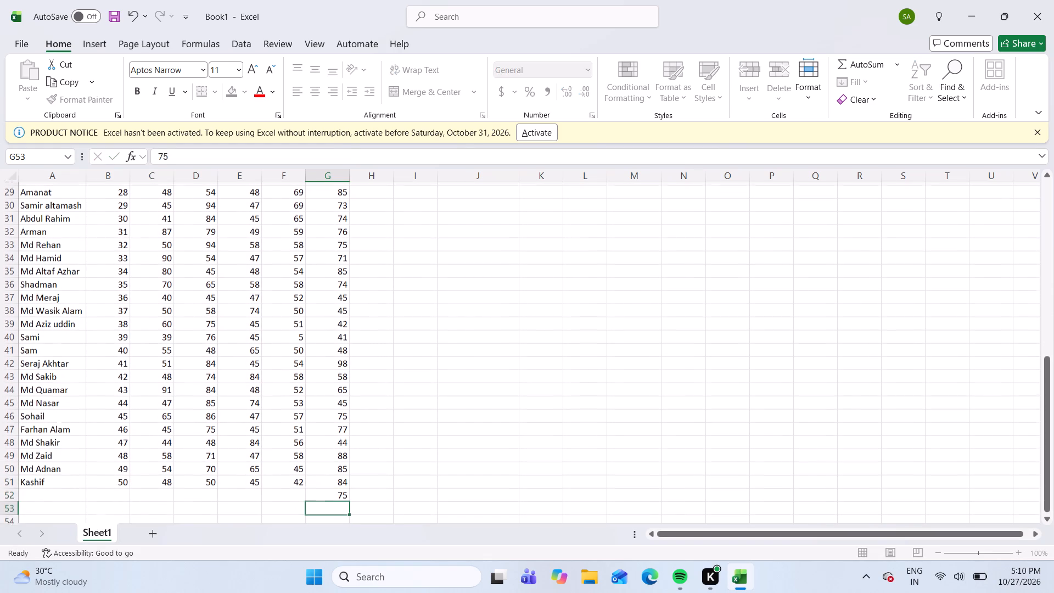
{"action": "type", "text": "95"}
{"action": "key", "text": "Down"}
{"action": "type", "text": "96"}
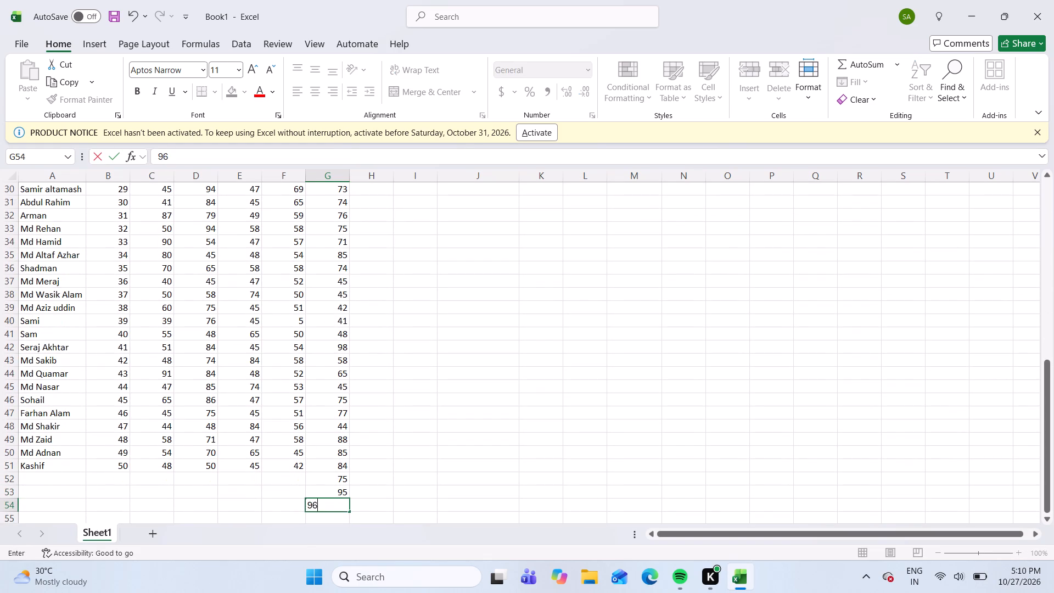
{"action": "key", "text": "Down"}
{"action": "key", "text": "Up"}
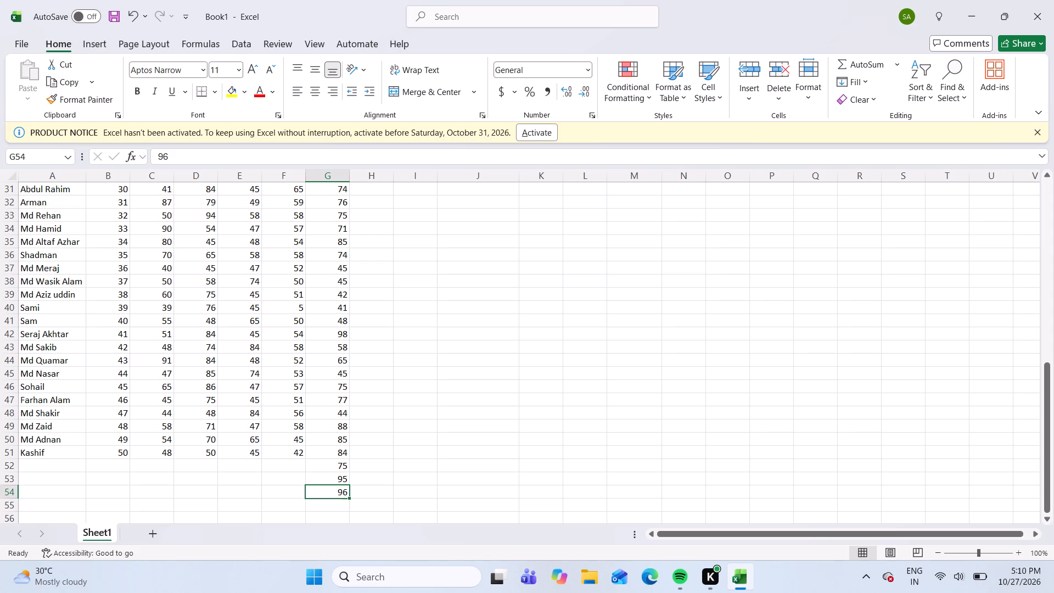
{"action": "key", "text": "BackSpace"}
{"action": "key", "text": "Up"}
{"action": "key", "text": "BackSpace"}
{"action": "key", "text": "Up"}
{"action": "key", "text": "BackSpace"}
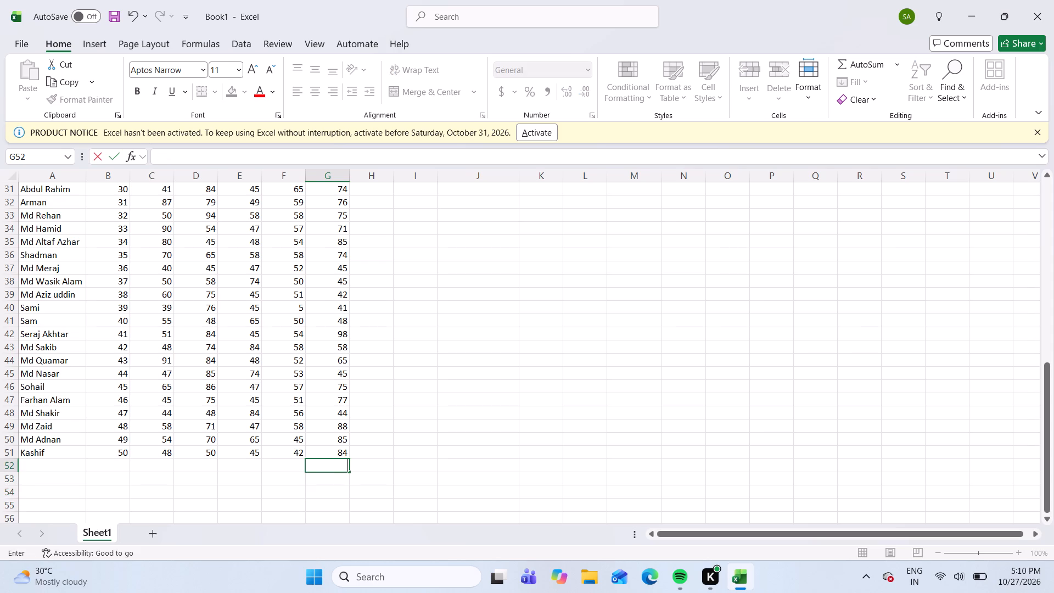
Enter the English marks 45, 47, 48 and 58 in H3:H6 for roll numbers 2 to 5.
{"action": "key", "text": "Right"}
{"action": "key", "text": "Up"}
{"action": "key", "text": "Up"}
{"action": "key", "text": "Up"}
{"action": "key", "text": "Up"}
{"action": "key", "text": "Up"}
{"action": "key", "text": "Up"}
{"action": "key", "text": "Up"}
{"action": "key", "text": "Up"}
{"action": "key", "text": "Up"}
{"action": "key", "text": "Up"}
{"action": "key", "text": "Up"}
{"action": "key", "text": "Up"}
{"action": "key", "text": "Up"}
{"action": "key", "text": "Up"}
{"action": "key", "text": "Up"}
{"action": "key", "text": "Up"}
{"action": "key", "text": "Up"}
{"action": "key", "text": "Up"}
{"action": "key", "text": "Up"}
{"action": "key", "text": "Up"}
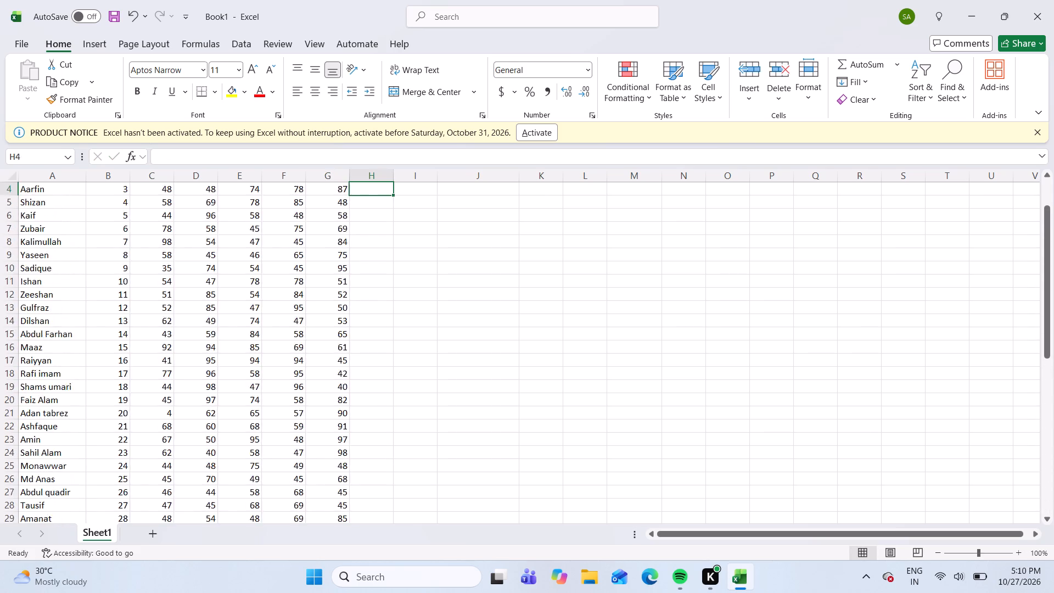
{"action": "key", "text": "Down"}
{"action": "key", "text": "Down"}
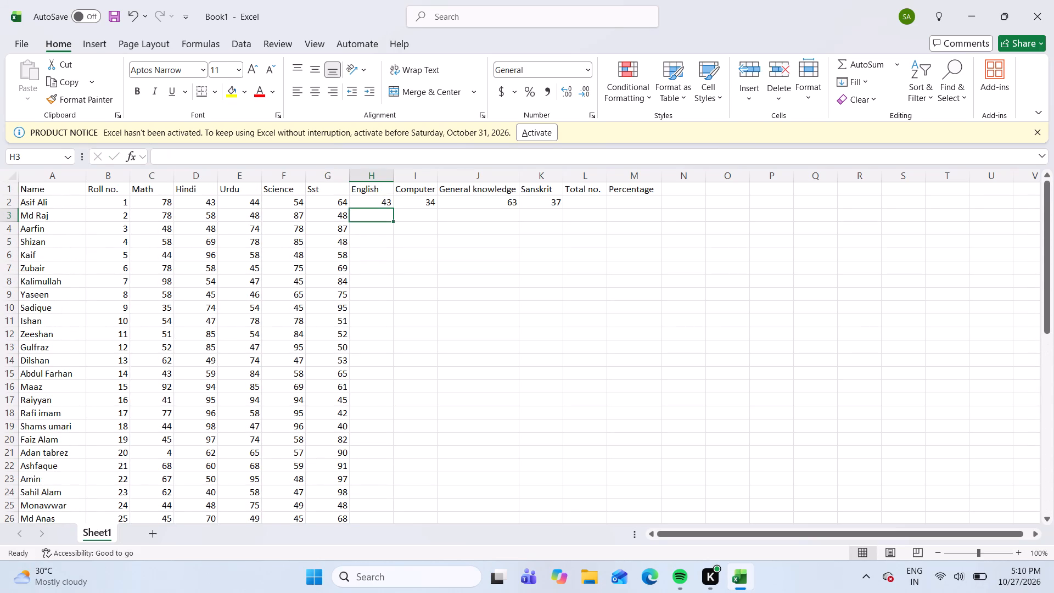
{"action": "type", "text": "45"}
{"action": "key", "text": "Down"}
{"action": "type", "text": "47"}
{"action": "key", "text": "Down"}
{"action": "type", "text": "48"}
{"action": "key", "text": "Down"}
{"action": "type", "text": "58"}
{"action": "key", "text": "Down"}
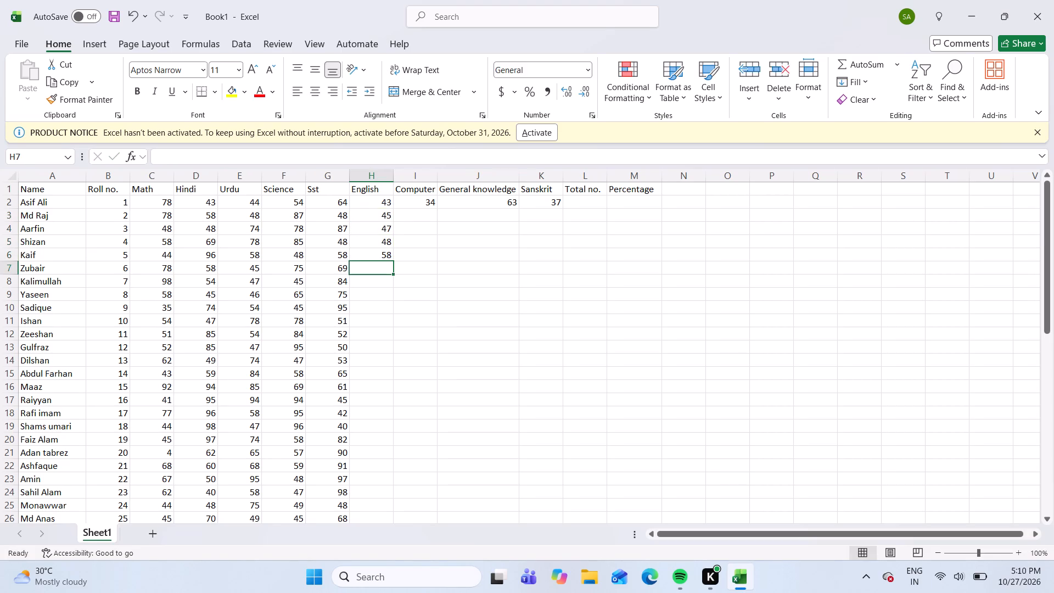
Enter the English marks 84, 85, 96, 69, 56, 57 and 59 in H7:H13 for roll numbers 6 to 12.
{"action": "type", "text": "84"}
{"action": "key", "text": "Down"}
{"action": "type", "text": "85"}
{"action": "key", "text": "Down"}
{"action": "type", "text": "96"}
{"action": "key", "text": "Down"}
{"action": "type", "text": "69"}
{"action": "key", "text": "Down"}
{"action": "type", "text": "56"}
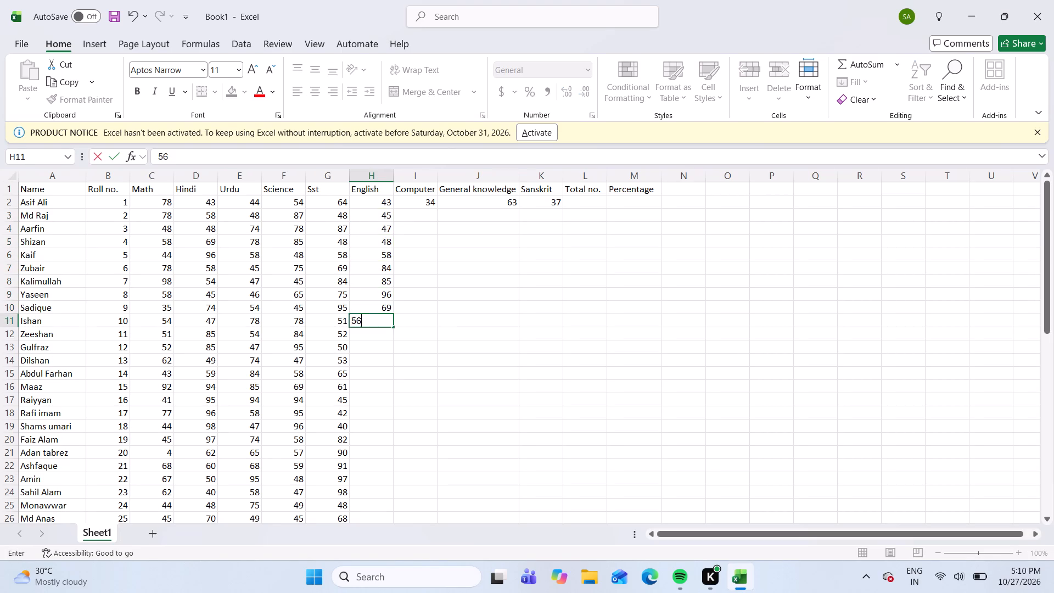
{"action": "key", "text": "Down"}
{"action": "type", "text": "57"}
{"action": "key", "text": "Down"}
{"action": "type", "text": "59"}
{"action": "key", "text": "Down"}
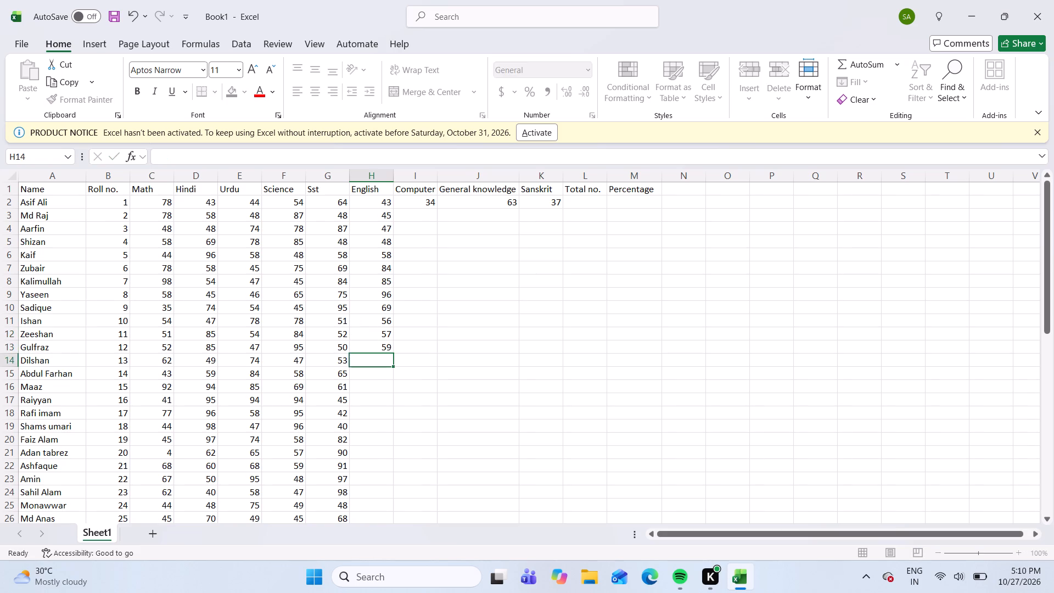
Enter the English marks 54, 52, 50, 45, 58 and 59 in H14:H19 for roll numbers 13 to 18.
{"action": "type", "text": "54"}
{"action": "key", "text": "Down"}
{"action": "type", "text": "52"}
{"action": "key", "text": "Down"}
{"action": "type", "text": "50"}
{"action": "key", "text": "Down"}
{"action": "type", "text": "45"}
{"action": "key", "text": "Down"}
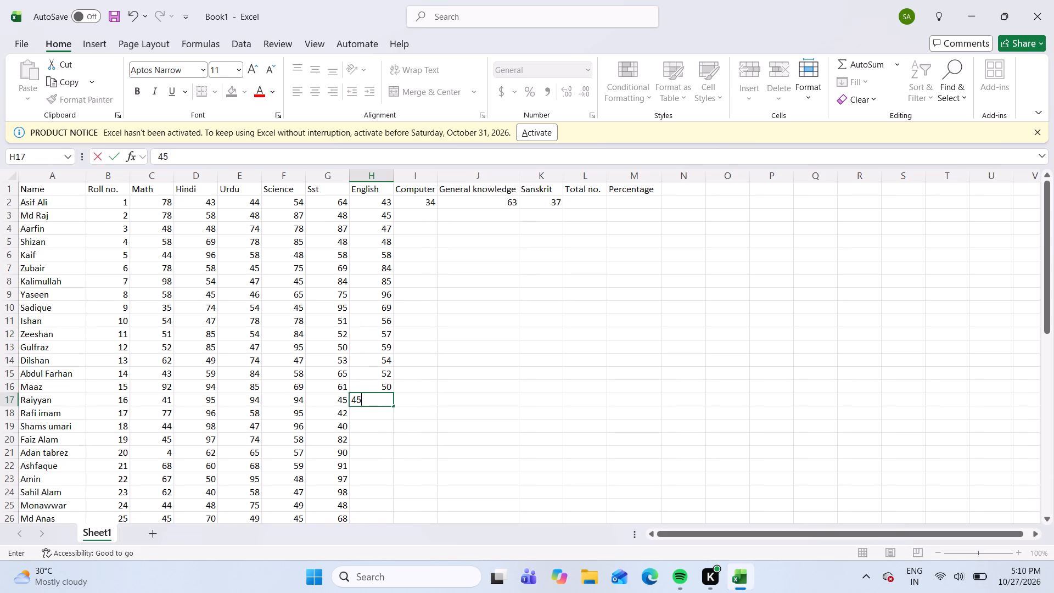
{"action": "type", "text": "58"}
{"action": "key", "text": "Down"}
{"action": "type", "text": "59"}
{"action": "key", "text": "Down"}
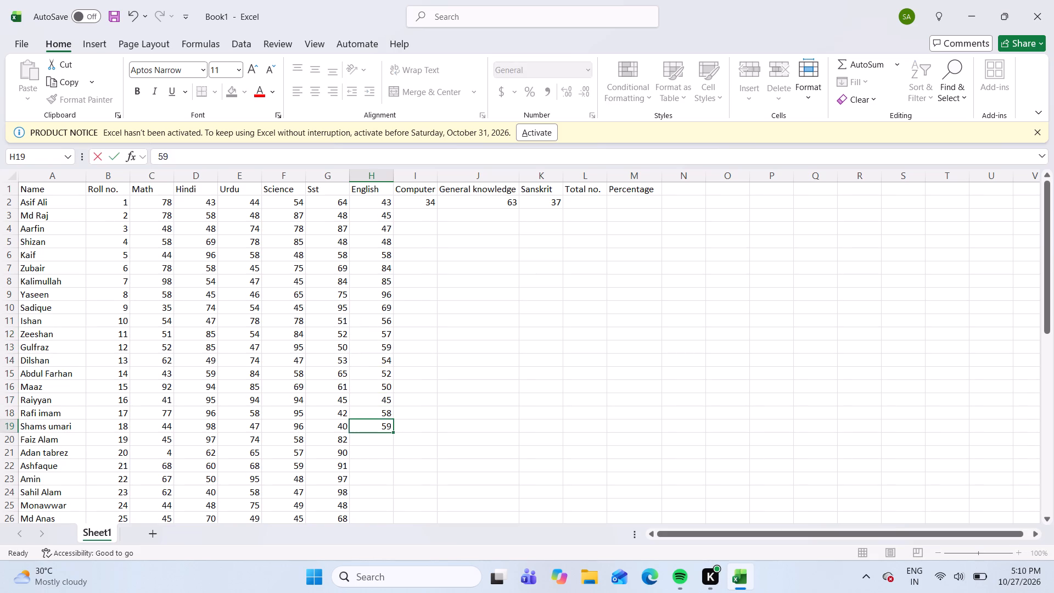
Enter the English marks 57, 56, 52, 53 and 51 in H20:H24 for roll numbers 19 to 23.
{"action": "type", "text": "57"}
{"action": "key", "text": "Down"}
{"action": "type", "text": "56"}
{"action": "key", "text": "Down"}
{"action": "type", "text": "52"}
{"action": "key", "text": "Down"}
{"action": "type", "text": "53"}
{"action": "key", "text": "Down"}
{"action": "type", "text": "51"}
{"action": "key", "text": "Down"}
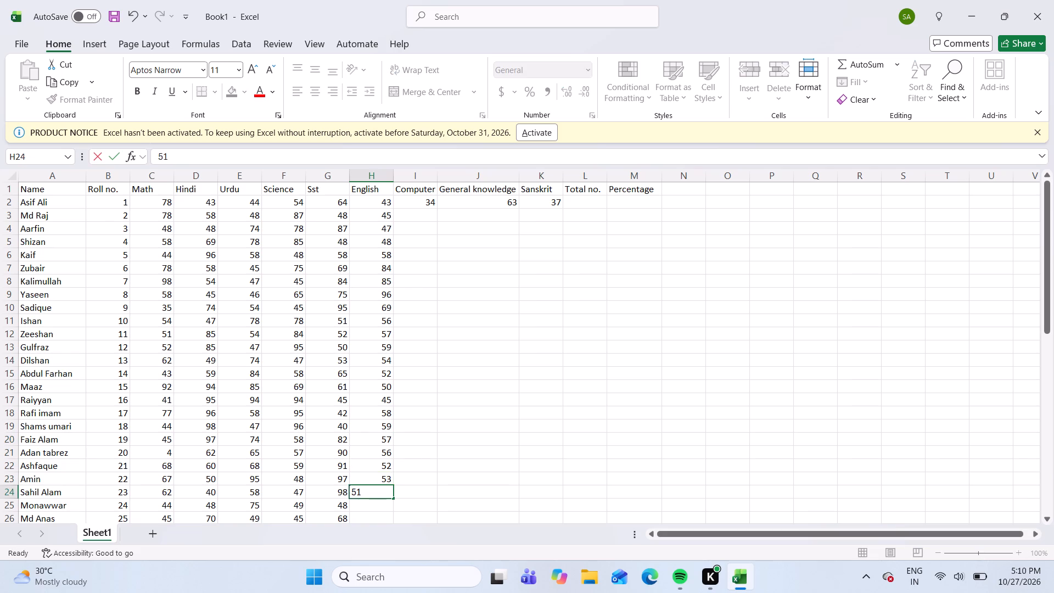
Enter the English marks 52, 50, 54, 54, 50 and 58 in H25:H30 for roll numbers 24 to 29.
{"action": "type", "text": "52"}
{"action": "key", "text": "Down"}
{"action": "type", "text": "50"}
{"action": "key", "text": "Down"}
{"action": "type", "text": "54"}
{"action": "key", "text": "Down"}
{"action": "type", "text": "54"}
{"action": "key", "text": "Down"}
{"action": "type", "text": "50"}
{"action": "key", "text": "Down"}
{"action": "type", "text": "58"}
{"action": "key", "text": "Down"}
Enter the English marks 50, 54, 57, 59, 56 and 54 in H32:H37 for roll numbers 31 to 36.
{"action": "key", "text": "Down"}
{"action": "type", "text": "50"}
{"action": "key", "text": "Down"}
{"action": "type", "text": "54"}
{"action": "key", "text": "Down"}
{"action": "type", "text": "57"}
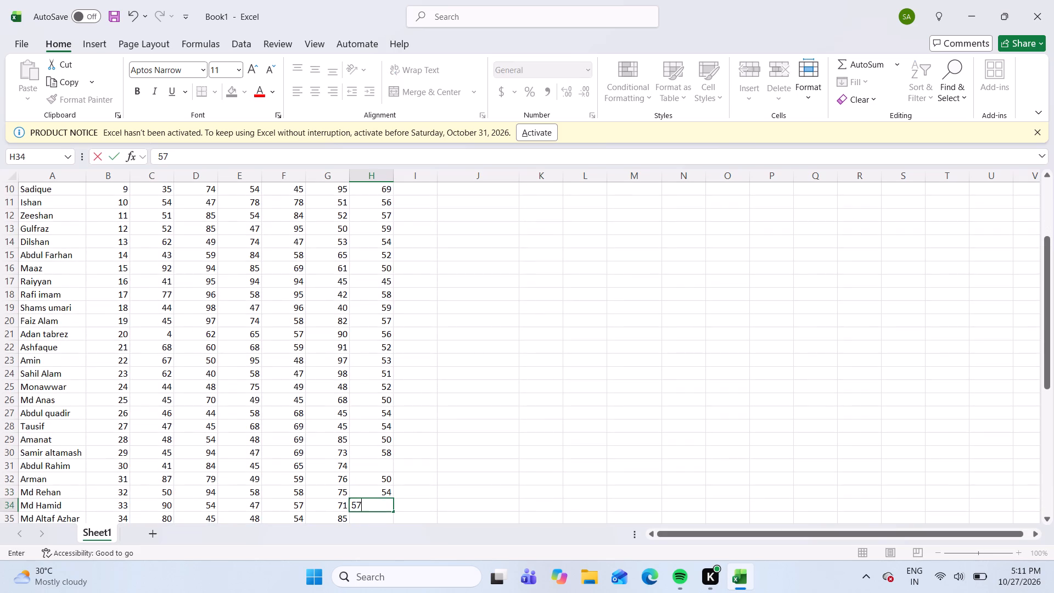
{"action": "key", "text": "Down"}
{"action": "type", "text": "59"}
{"action": "key", "text": "Down"}
{"action": "type", "text": "56"}
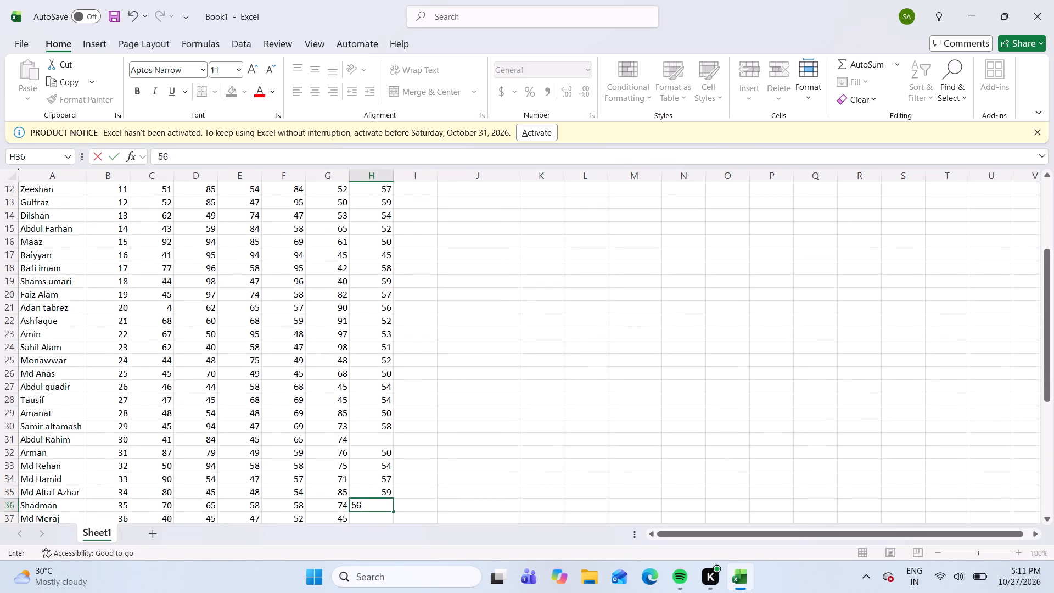
{"action": "key", "text": "Down"}
{"action": "key", "text": "5"}
{"action": "key", "text": "4"}
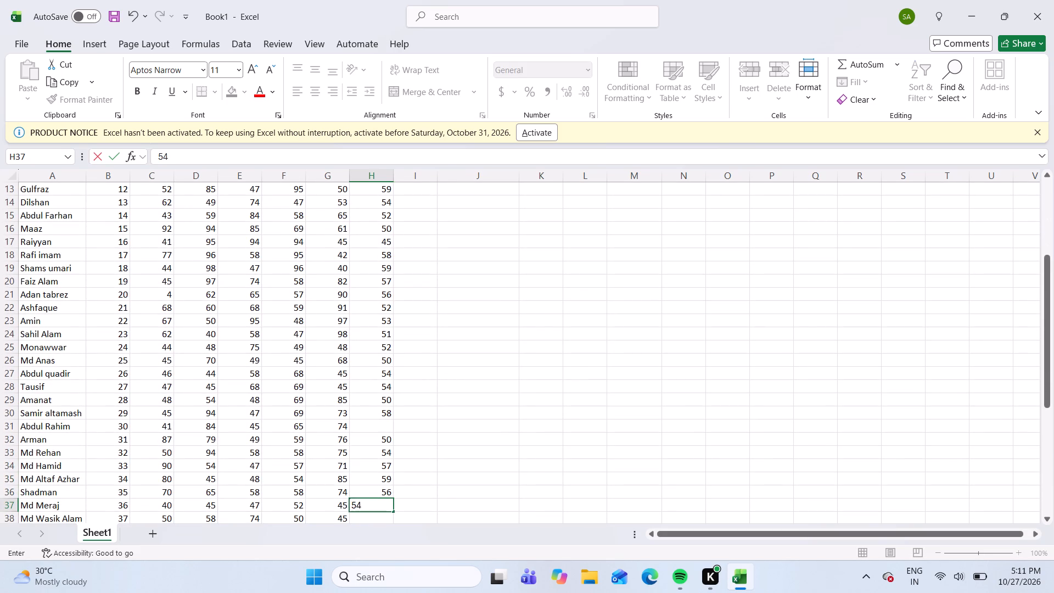
Fill in the skipped English mark for roll number 30 in H31 with 45.
{"action": "key", "text": "Up"}
{"action": "key", "text": "Up"}
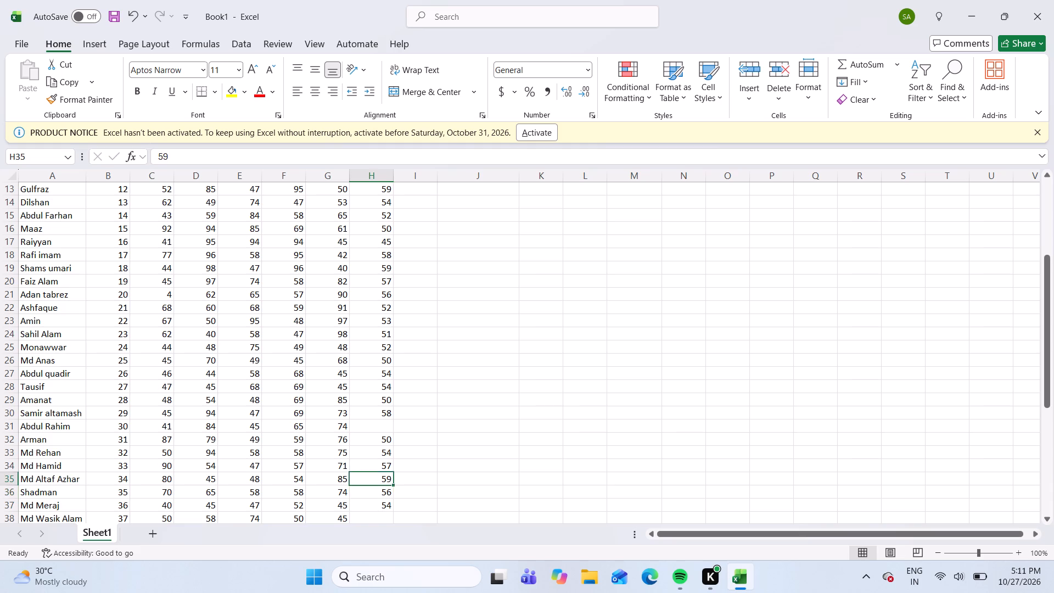
{"action": "key", "text": "Up"}
{"action": "key", "text": "Up"}
{"action": "key", "text": "Up"}
{"action": "key", "text": "Up"}
{"action": "type", "text": "45"}
{"action": "key", "text": "Down"}
Enter the English marks 45, 47 and 45 in H38:H40 for roll numbers 37 to 39.
{"action": "key", "text": "Down"}
{"action": "key", "text": "Down"}
{"action": "key", "text": "Down"}
{"action": "key", "text": "Down"}
{"action": "key", "text": "Down"}
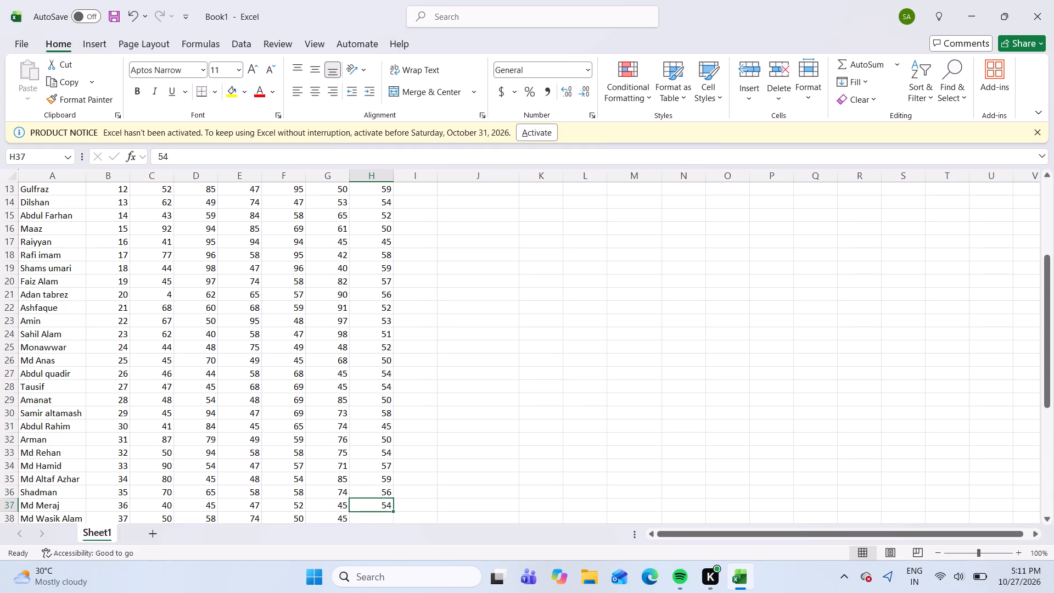
{"action": "key", "text": "Down"}
{"action": "type", "text": "45"}
{"action": "key", "text": "Down"}
{"action": "type", "text": "47"}
{"action": "key", "text": "Down"}
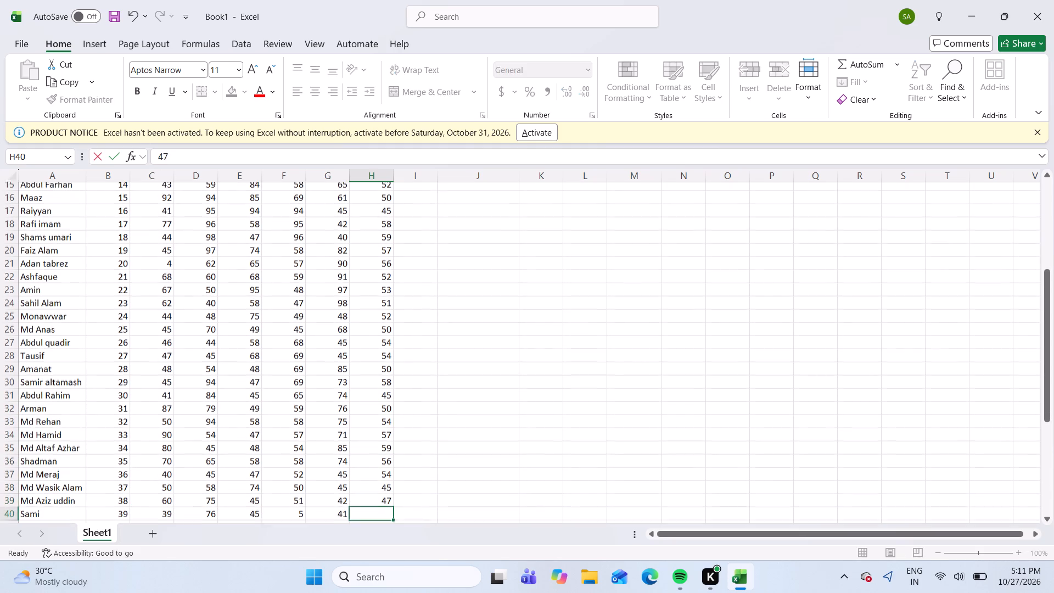
{"action": "key", "text": "1"}
{"action": "key", "text": "BackSpace"}
{"action": "type", "text": "45"}
{"action": "key", "text": "Down"}
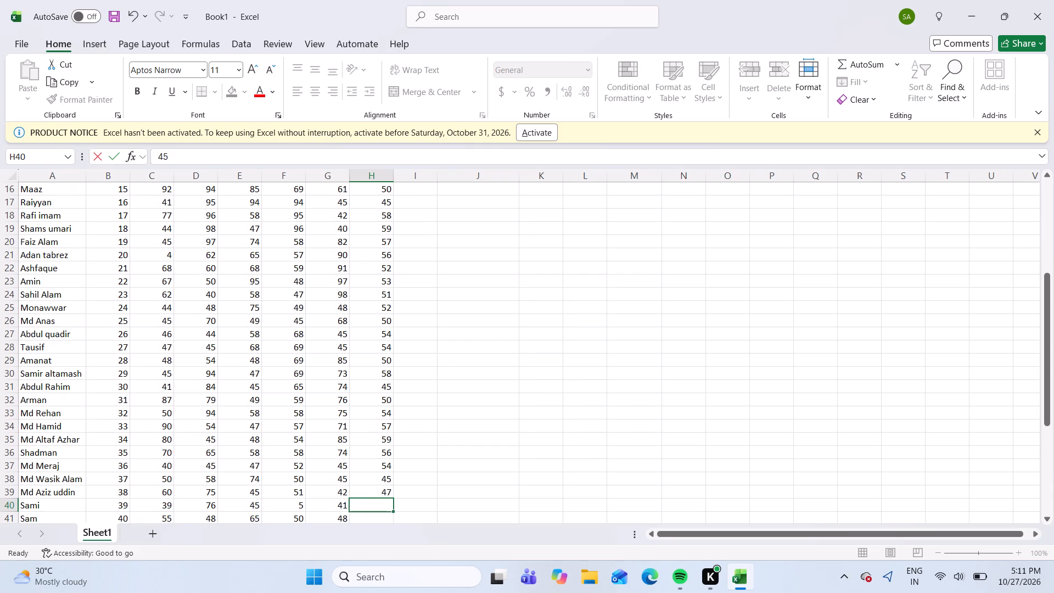
Enter the English marks 84, 58, 95, 68 and 52 in H41:H45 for roll numbers 40 to 44.
{"action": "type", "text": "84"}
{"action": "key", "text": "Down"}
{"action": "type", "text": "58"}
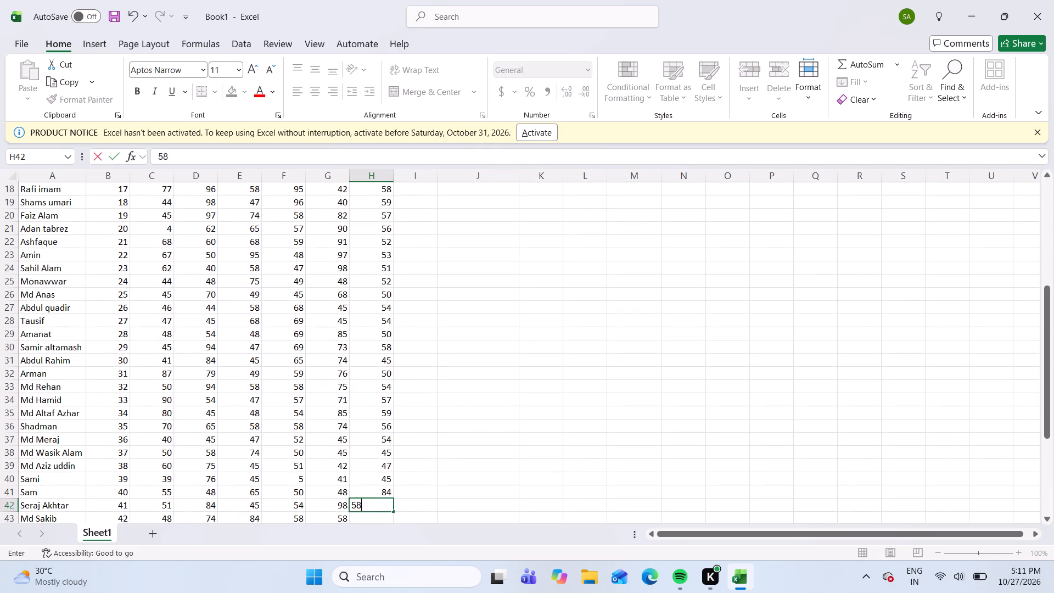
{"action": "key", "text": "Down"}
{"action": "type", "text": "95"}
{"action": "key", "text": "Down"}
{"action": "type", "text": "68"}
{"action": "key", "text": "Down"}
{"action": "type", "text": "52"}
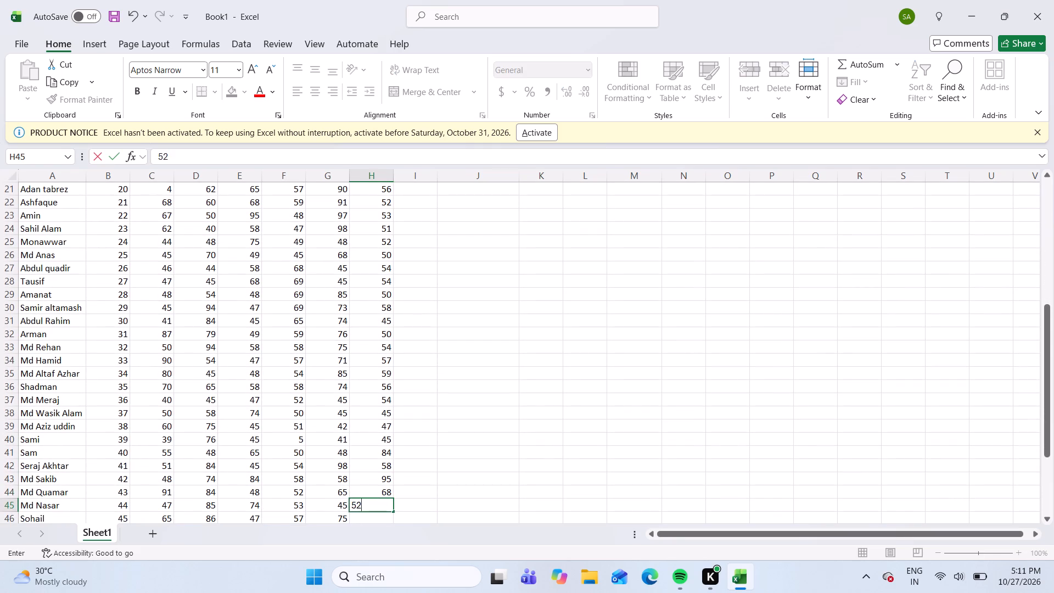
{"action": "key", "text": "Down"}
Enter the English marks 54, 48, 57, 61, 48 and 75 in H46:H51 for roll numbers 45 to 50.
{"action": "type", "text": "54"}
{"action": "key", "text": "Down"}
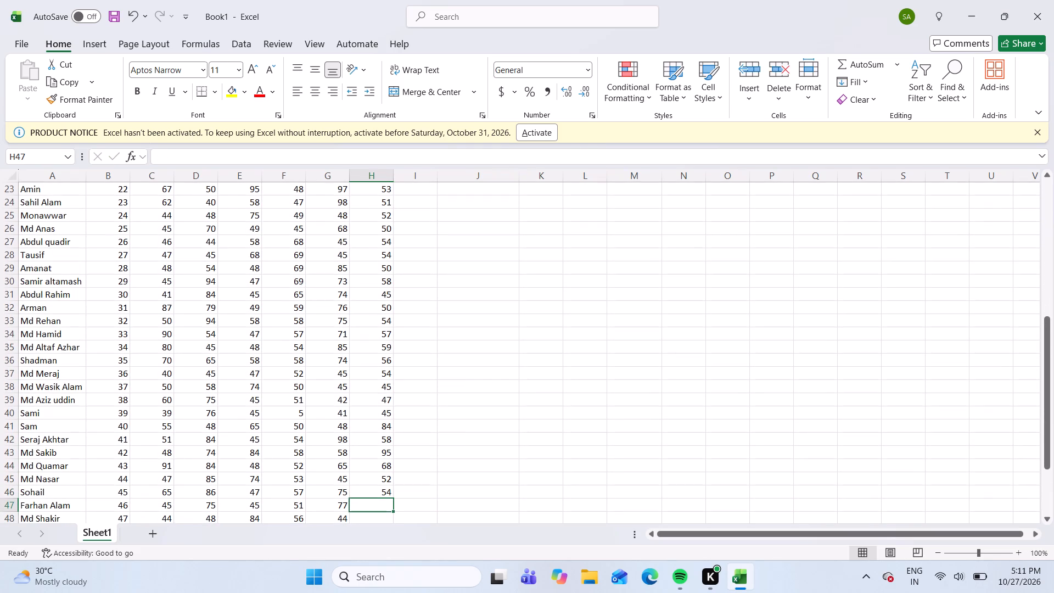
{"action": "type", "text": "48"}
{"action": "key", "text": "Down"}
{"action": "type", "text": "57"}
{"action": "key", "text": "Down"}
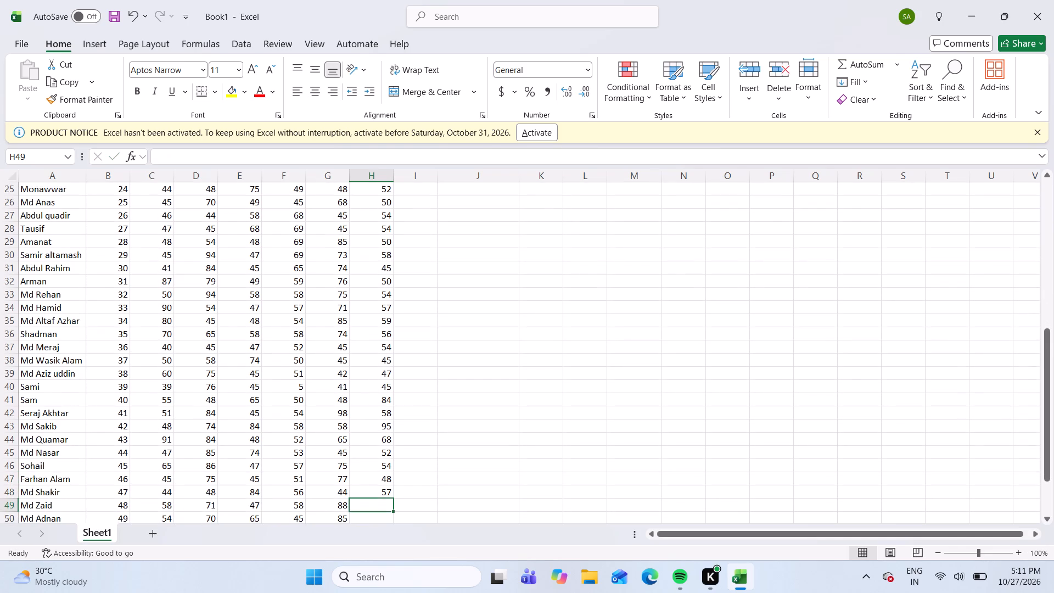
{"action": "key", "text": "6"}
{"action": "key", "text": "1"}
{"action": "key", "text": "Down"}
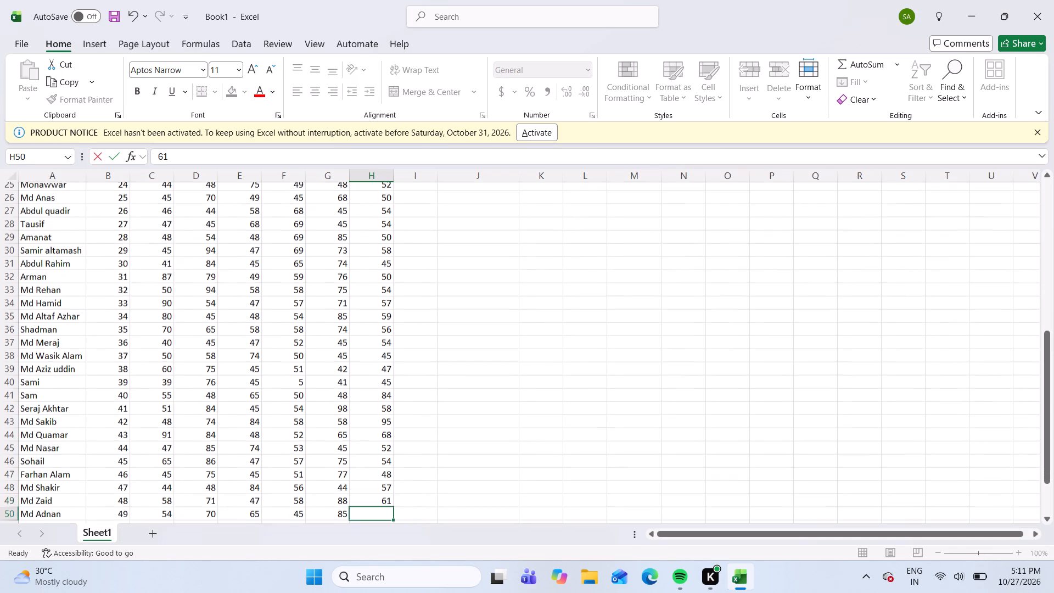
{"action": "type", "text": "48"}
{"action": "key", "text": "Down"}
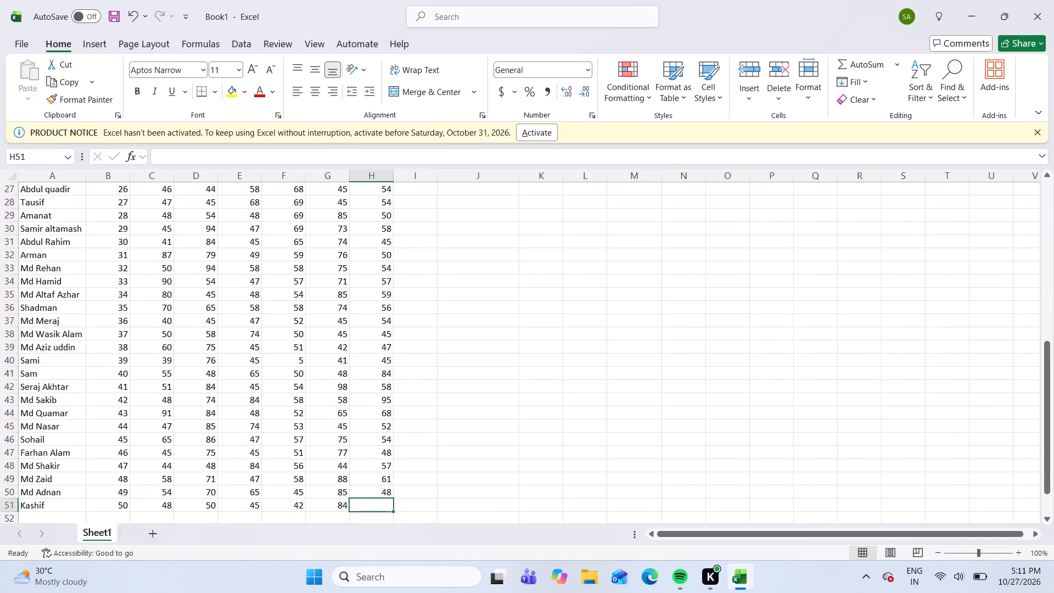
{"action": "type", "text": "75"}
{"action": "key", "text": "Down"}
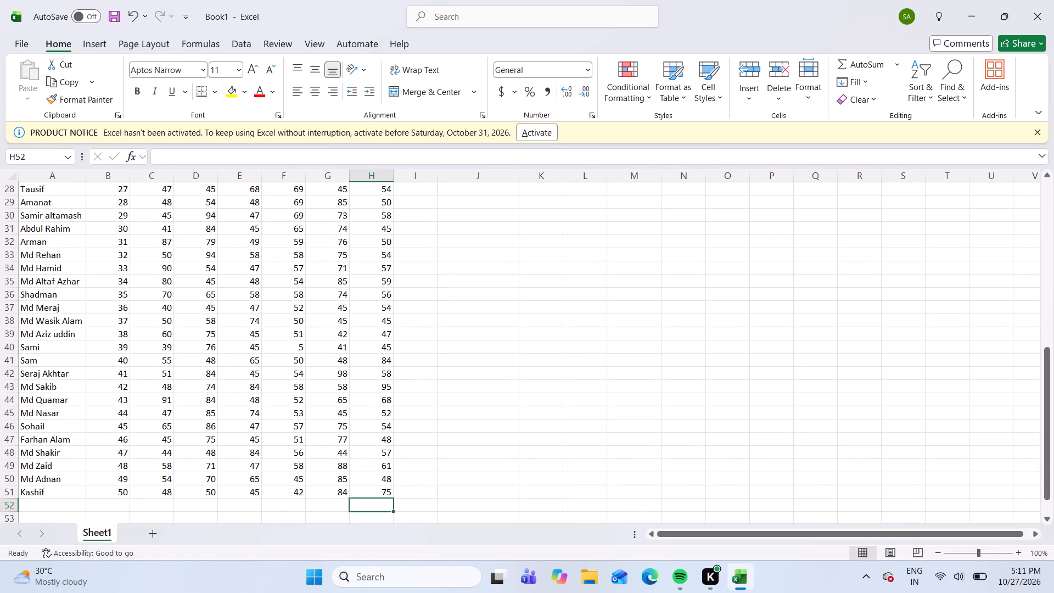
Enter the Computer marks 48 and 58 in I2:I3 for roll numbers 1 and 2.
{"action": "key", "text": "Right"}
{"action": "key", "text": "Up"}
{"action": "key", "text": "Up"}
{"action": "key", "text": "Up"}
{"action": "key", "text": "Up"}
{"action": "key", "text": "Up"}
{"action": "key", "text": "Up"}
{"action": "key", "text": "Up"}
{"action": "key", "text": "Up"}
{"action": "key", "text": "Up"}
{"action": "key", "text": "Up"}
{"action": "key", "text": "Up"}
{"action": "key", "text": "Up"}
{"action": "key", "text": "Up"}
{"action": "key", "text": "Up"}
{"action": "key", "text": "Up"}
{"action": "key", "text": "Up"}
{"action": "key", "text": "Up"}
{"action": "key", "text": "Up"}
{"action": "key", "text": "Up"}
{"action": "key", "text": "Up"}
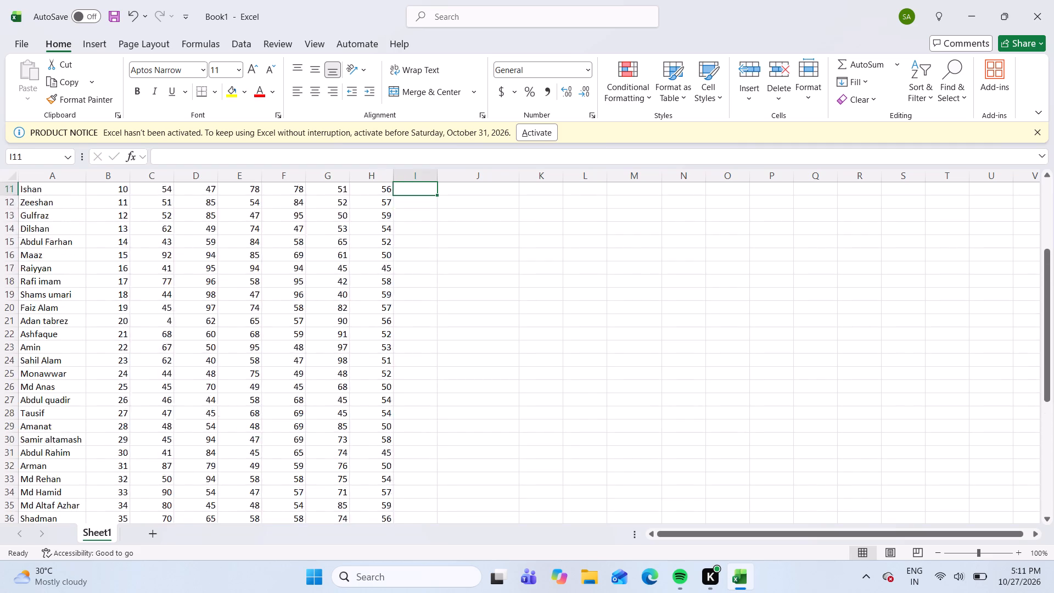
{"action": "key", "text": "Down"}
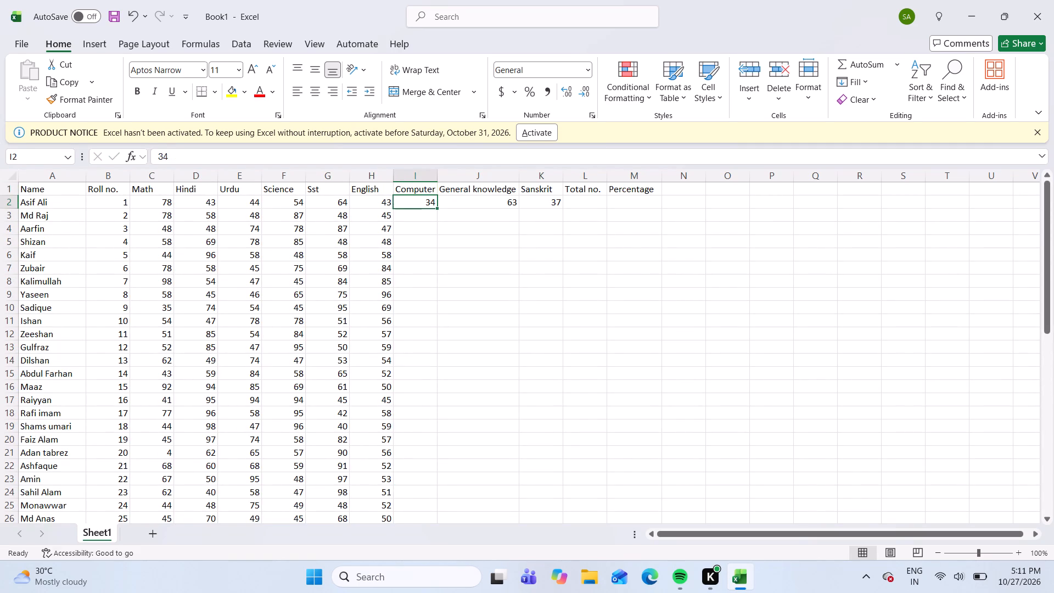
{"action": "type", "text": "48"}
{"action": "key", "text": "Down"}
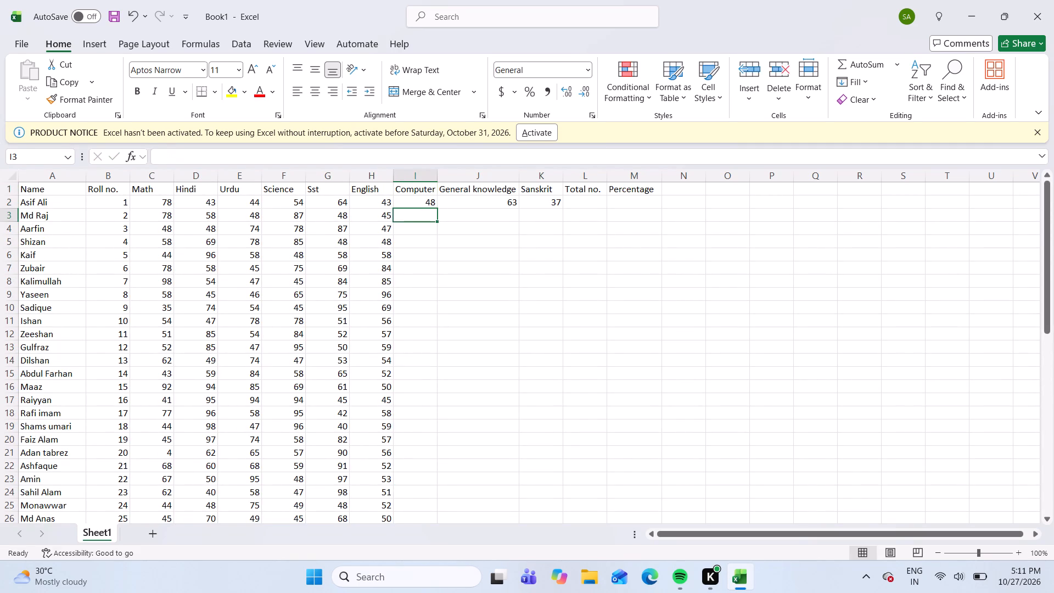
{"action": "type", "text": "58"}
{"action": "key", "text": "Down"}
Enter 6 in I4 and replace the Sst marks in G3:G7 with 9, 58, 45, 52 and 56.
{"action": "left_click", "coordinate": [315, 218]}
{"action": "key", "text": "6"}
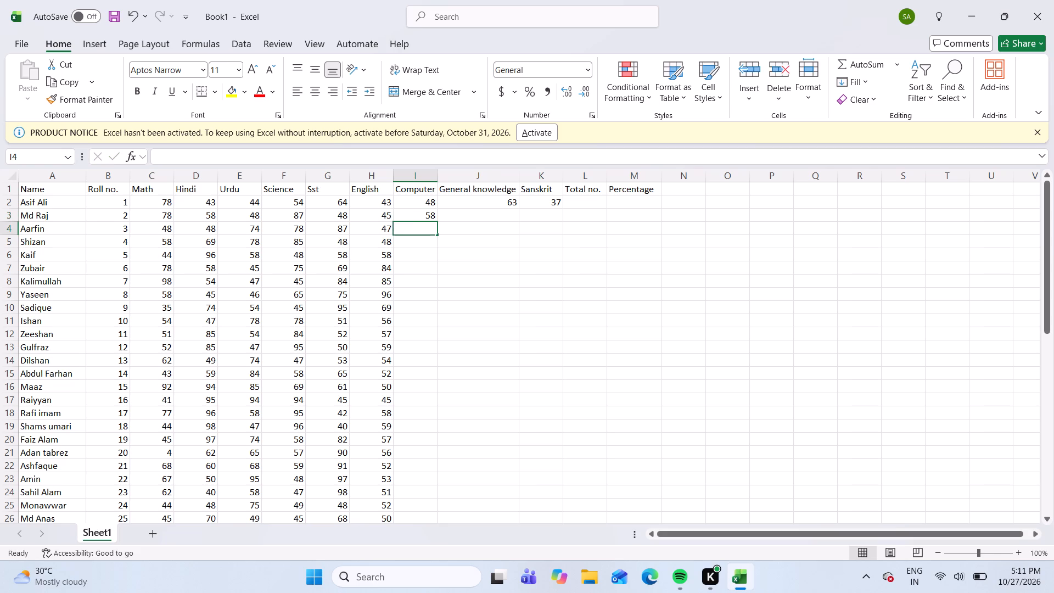
{"action": "key", "text": "9"}
{"action": "key", "text": "Down"}
{"action": "type", "text": "58"}
{"action": "key", "text": "Down"}
{"action": "type", "text": "45"}
{"action": "key", "text": "Down"}
{"action": "type", "text": "52"}
{"action": "key", "text": "Down"}
{"action": "type", "text": "56"}
{"action": "key", "text": "Down"}
Replace the Sst marks in G8:G12 with 61, 68, 69, 65 and 45 for roll numbers 7 to 11.
{"action": "type", "text": "61"}
{"action": "key", "text": "Down"}
{"action": "type", "text": "68"}
{"action": "key", "text": "Down"}
{"action": "type", "text": "69"}
{"action": "key", "text": "Down"}
{"action": "type", "text": "65"}
{"action": "key", "text": "Down"}
{"action": "type", "text": "45"}
{"action": "key", "text": "Down"}
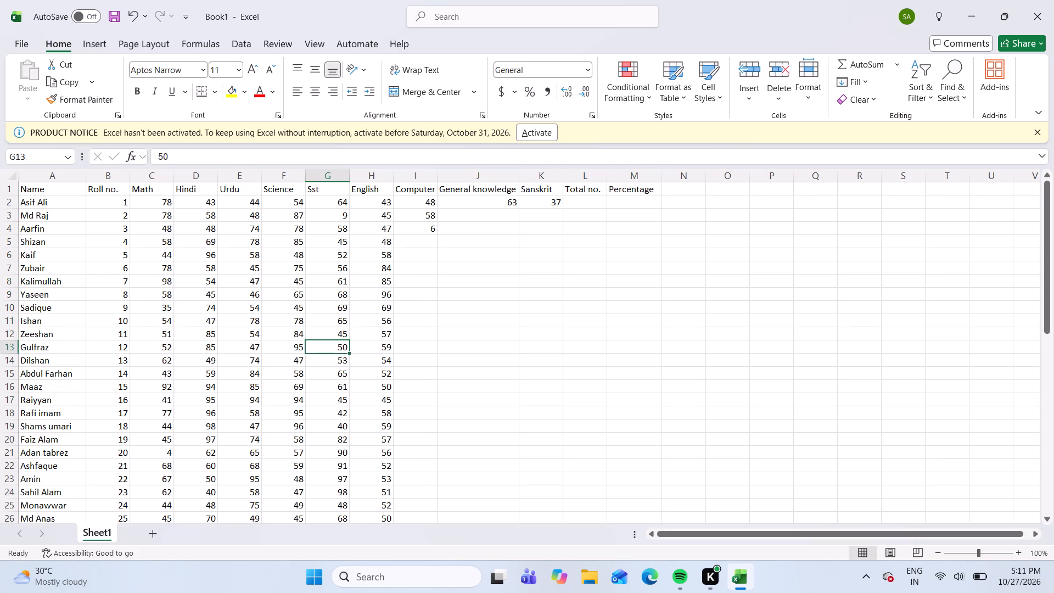
Set the Computer mark in I4 for roll number 3 to 88.
{"action": "key", "text": "Right"}
{"action": "key", "text": "Right"}
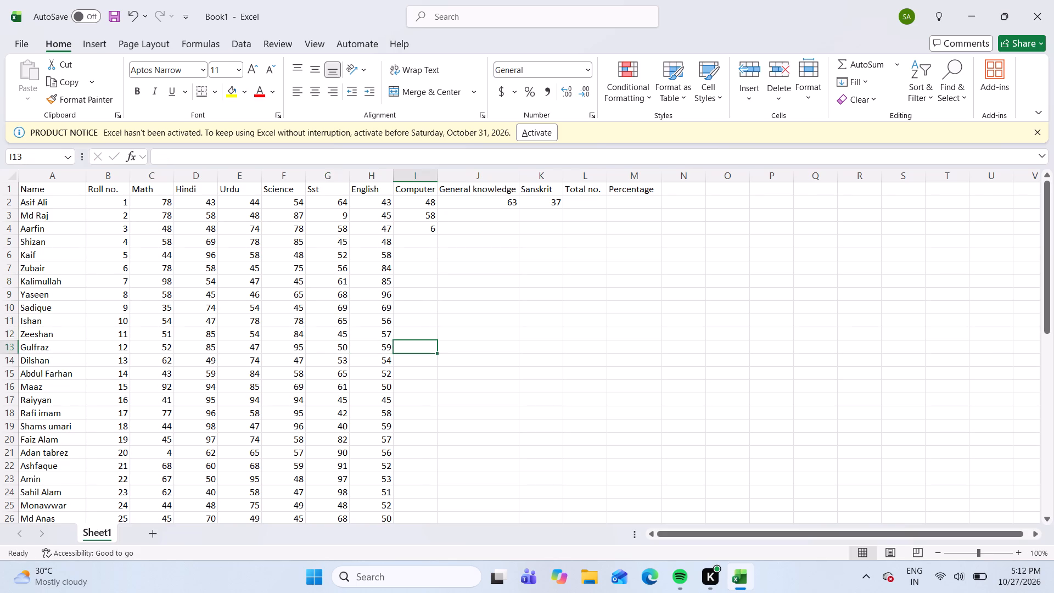
{"action": "key", "text": "Up"}
{"action": "key", "text": "Up"}
{"action": "key", "text": "Up"}
{"action": "key", "text": "Up"}
{"action": "key", "text": "Up"}
{"action": "key", "text": "Up"}
{"action": "key", "text": "Up"}
{"action": "key", "text": "Up"}
{"action": "key", "text": "Up"}
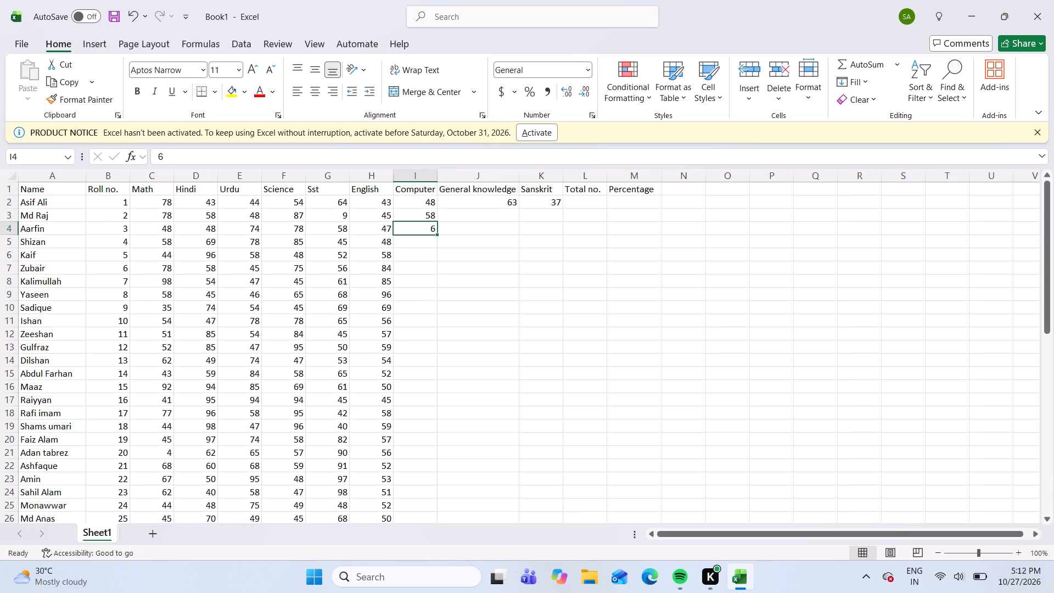
{"action": "key", "text": "8"}
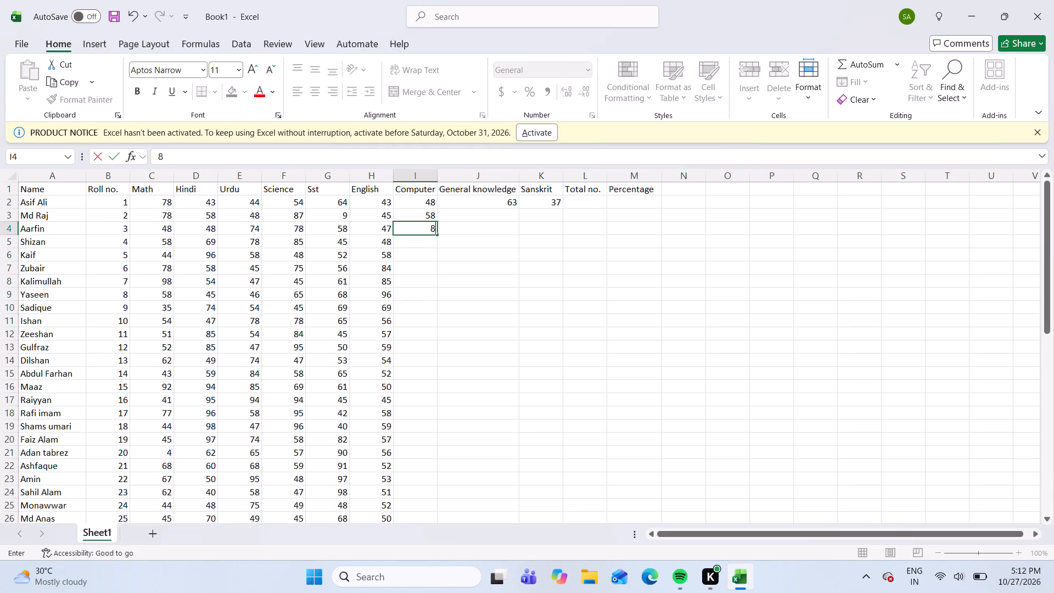
{"action": "key", "text": "8"}
{"action": "key", "text": "Up"}
{"action": "key", "text": "Down"}
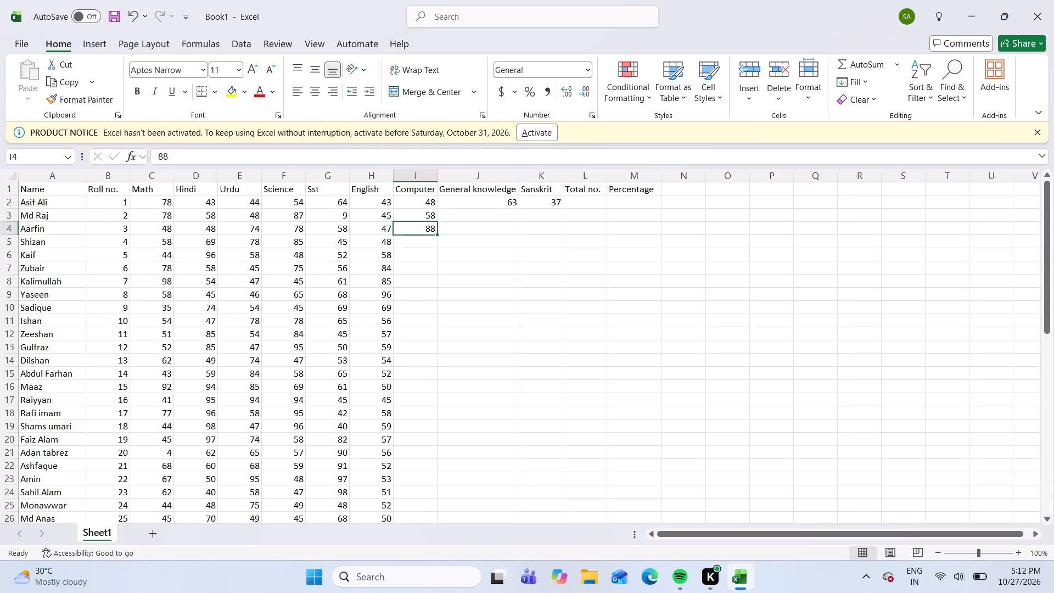
Enter the Computer marks 45, 47, 84 and 55 in I5:I8 for roll numbers 4 to 7.
{"action": "key", "text": "Down"}
{"action": "type", "text": "45"}
{"action": "key", "text": "Down"}
{"action": "type", "text": "47"}
{"action": "key", "text": "Down"}
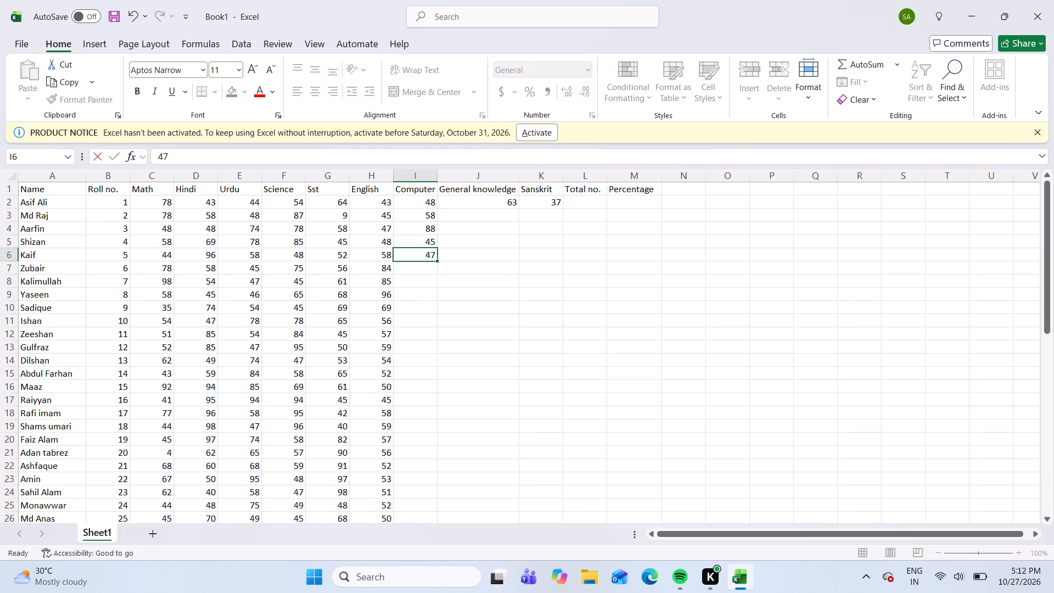
{"action": "type", "text": "84"}
{"action": "key", "text": "Down"}
{"action": "type", "text": "55"}
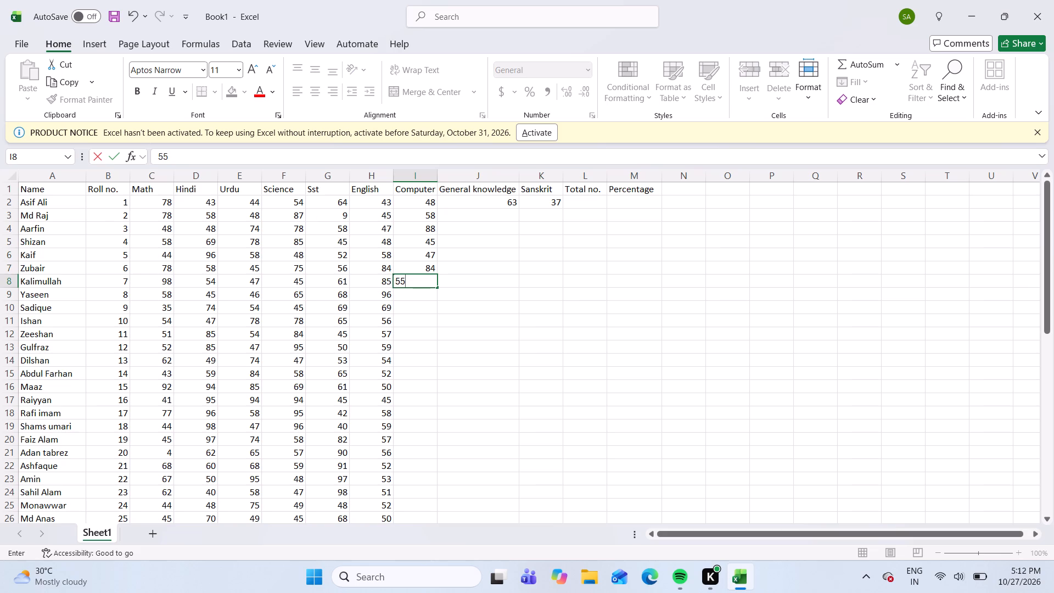
{"action": "key", "text": "Down"}
Enter the Computer marks 45, 84, 47, 85, 95 and 47 in I9:I14 for roll numbers 8 to 13.
{"action": "type", "text": "25"}
{"action": "key", "text": "BackSpace"}
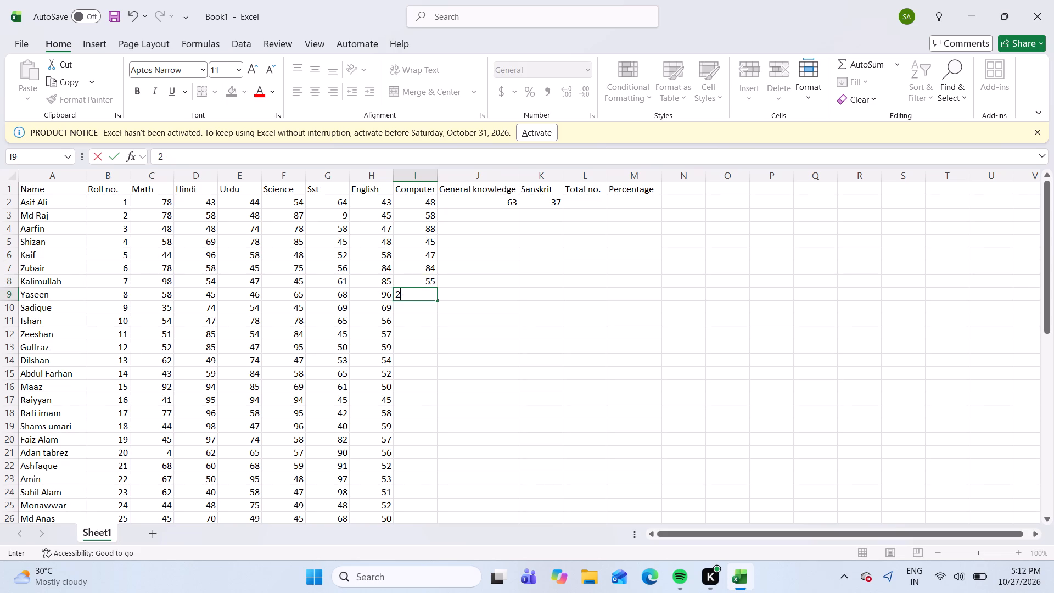
{"action": "key", "text": "BackSpace"}
{"action": "type", "text": "45"}
{"action": "key", "text": "Down"}
{"action": "type", "text": "84"}
{"action": "key", "text": "Down"}
{"action": "type", "text": "47"}
{"action": "key", "text": "Down"}
{"action": "type", "text": "85"}
{"action": "key", "text": "Down"}
{"action": "type", "text": "95"}
{"action": "key", "text": "Down"}
{"action": "type", "text": "47"}
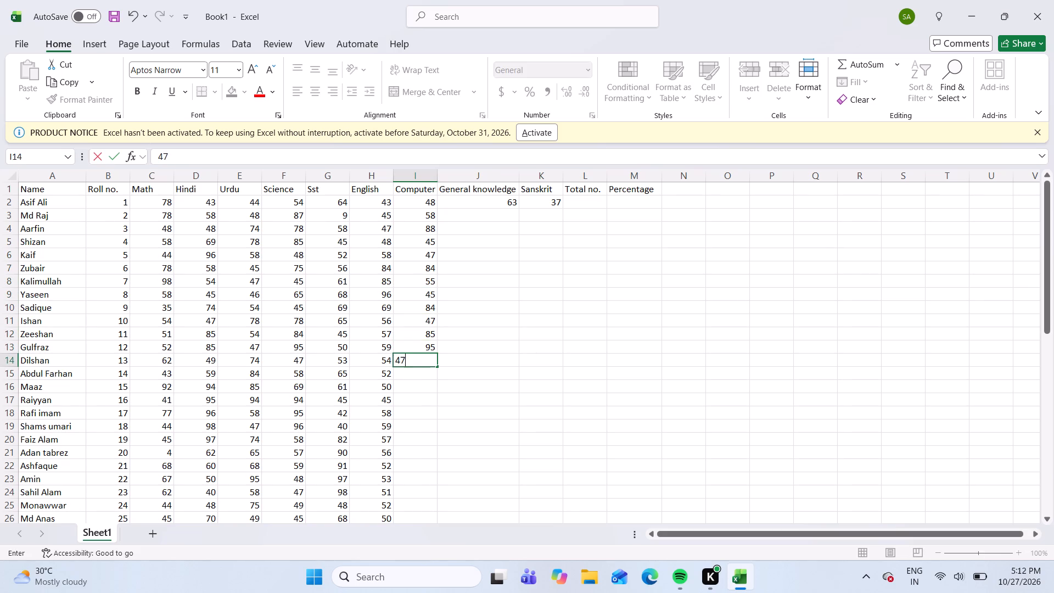
Enter the Computer marks 42, 40, 54, 85 and 65 in I15:I19 for roll numbers 14 to 18.
{"action": "key", "text": "Down"}
{"action": "type", "text": "42"}
{"action": "key", "text": "Down"}
{"action": "type", "text": "40"}
{"action": "key", "text": "Down"}
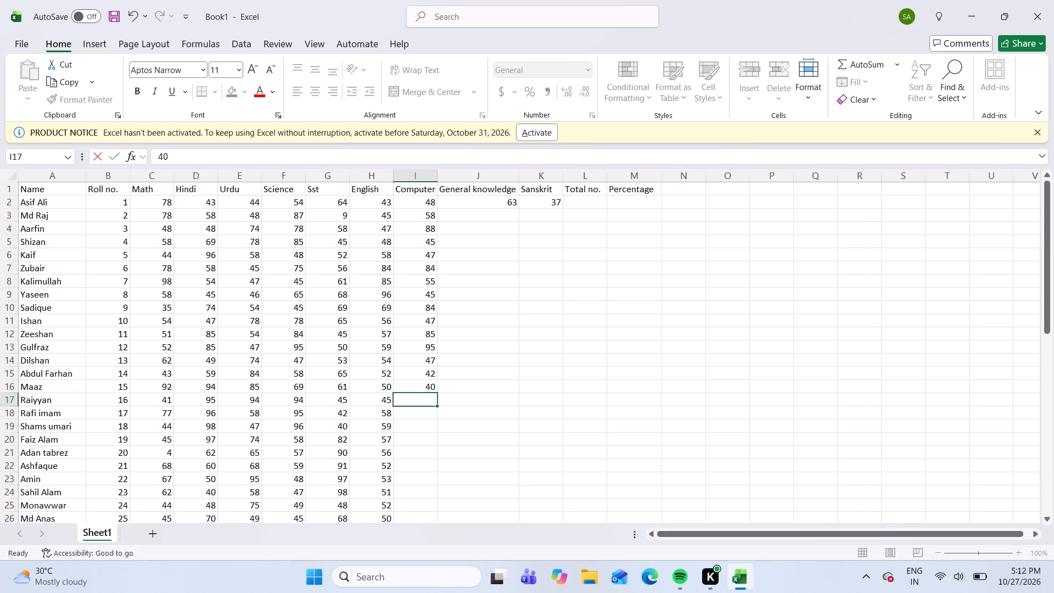
{"action": "type", "text": "54"}
{"action": "key", "text": "Down"}
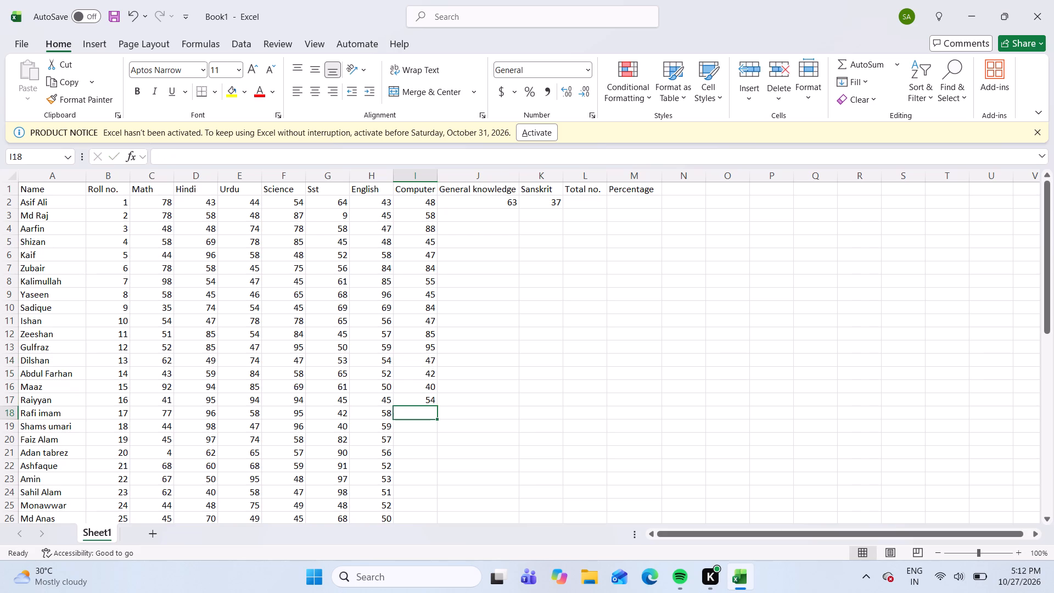
{"action": "type", "text": "85"}
{"action": "key", "text": "Down"}
{"action": "type", "text": "65"}
{"action": "key", "text": "Down"}
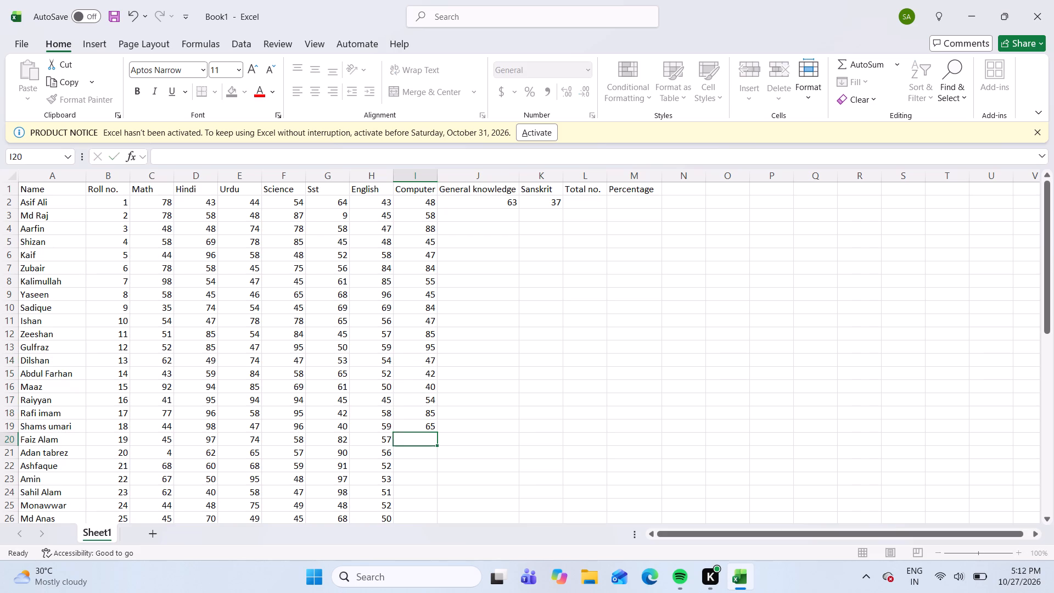
Enter the Computer marks 42, 74, 84, 54 and 74 in I20:I24 for roll numbers 19 to 23.
{"action": "type", "text": "42"}
{"action": "key", "text": "Down"}
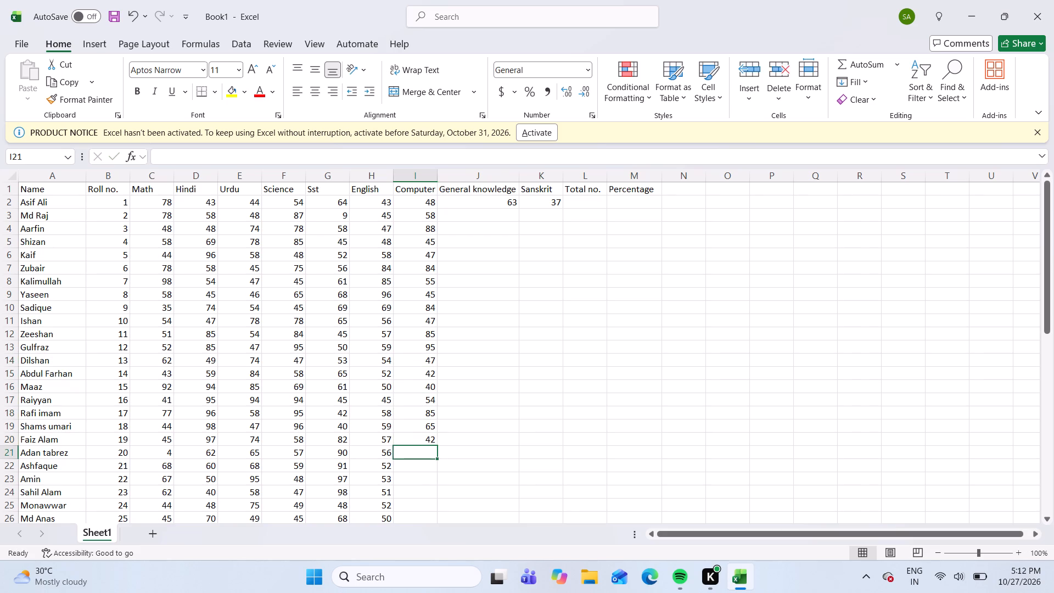
{"action": "type", "text": "74"}
{"action": "key", "text": "Down"}
{"action": "type", "text": "84"}
{"action": "key", "text": "Down"}
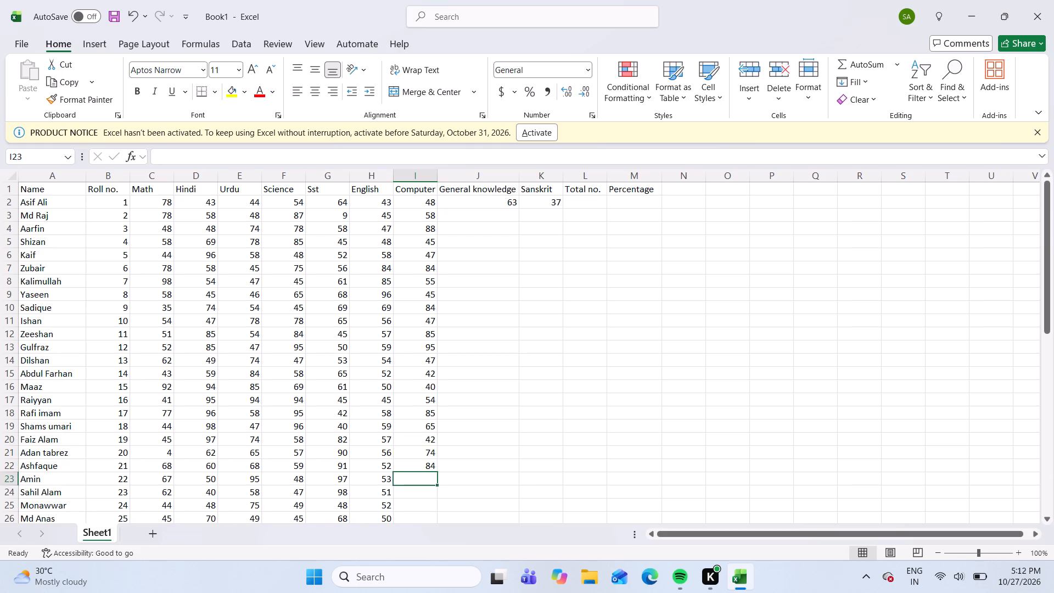
{"action": "type", "text": "54"}
{"action": "key", "text": "Down"}
{"action": "type", "text": "74"}
{"action": "key", "text": "Down"}
Enter the Computer marks 65, 85, 45, 47 and 58 in I25:I29 for roll numbers 24 to 28.
{"action": "type", "text": "65"}
{"action": "key", "text": "Down"}
{"action": "type", "text": "85"}
{"action": "key", "text": "Down"}
{"action": "type", "text": "45"}
{"action": "key", "text": "Down"}
{"action": "type", "text": "47"}
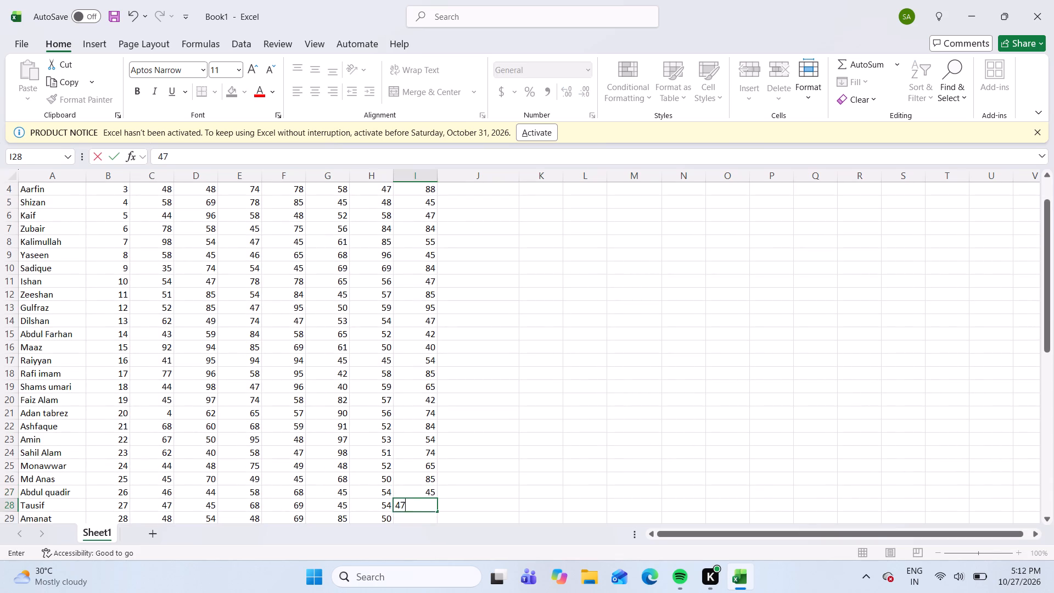
{"action": "key", "text": "Down"}
{"action": "key", "text": "5"}
{"action": "key", "text": "8"}
{"action": "key", "text": "Down"}
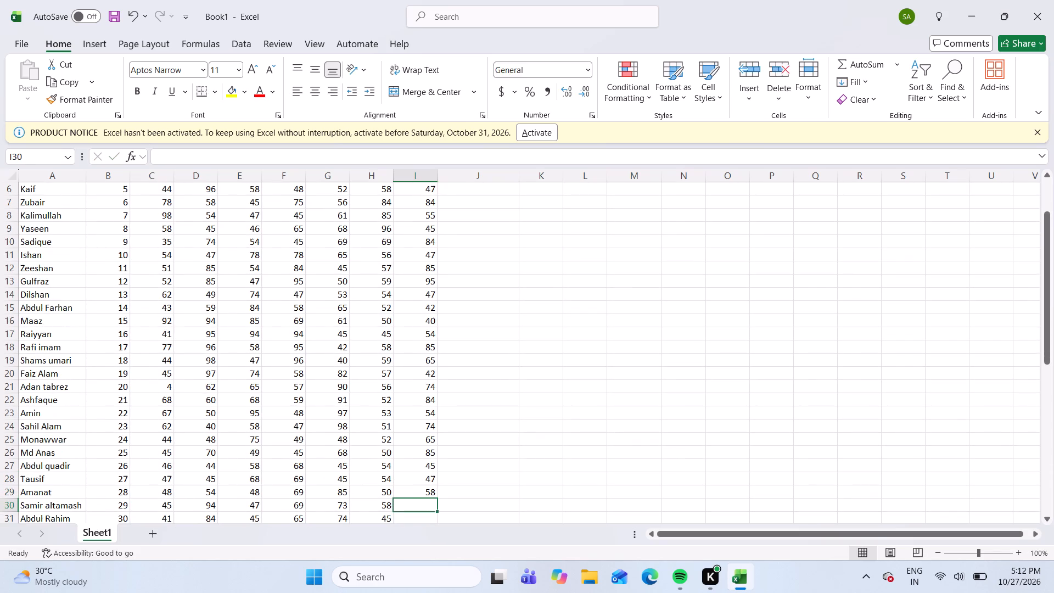
Enter the Computer marks 45, 44, 41, 42 and 43 in I30:I34 for roll numbers 29 to 33.
{"action": "type", "text": "45"}
{"action": "key", "text": "Down"}
{"action": "type", "text": "44"}
{"action": "key", "text": "Down"}
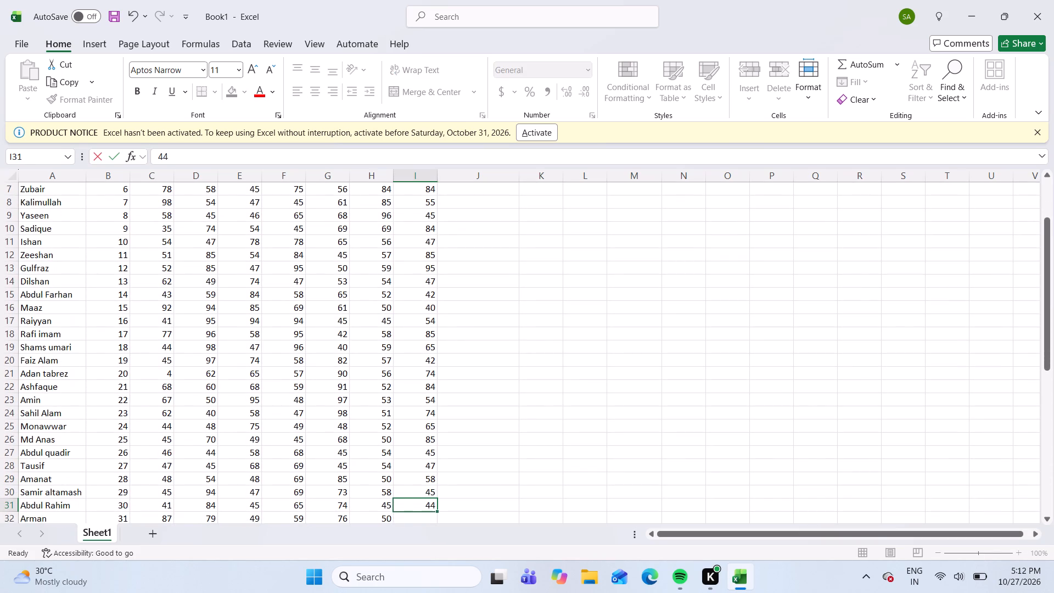
{"action": "key", "text": "4"}
{"action": "key", "text": "1"}
{"action": "key", "text": "Down"}
{"action": "type", "text": "42"}
{"action": "key", "text": "Down"}
{"action": "type", "text": "43"}
{"action": "key", "text": "Down"}
Enter the Computer marks 45, 46, 47, 48 and 49 in I35:I39 for roll numbers 34 to 38.
{"action": "type", "text": "45"}
{"action": "key", "text": "Down"}
{"action": "type", "text": "46"}
{"action": "key", "text": "Down"}
{"action": "type", "text": "47"}
{"action": "key", "text": "Down"}
{"action": "type", "text": "48"}
{"action": "key", "text": "Down"}
{"action": "type", "text": "49"}
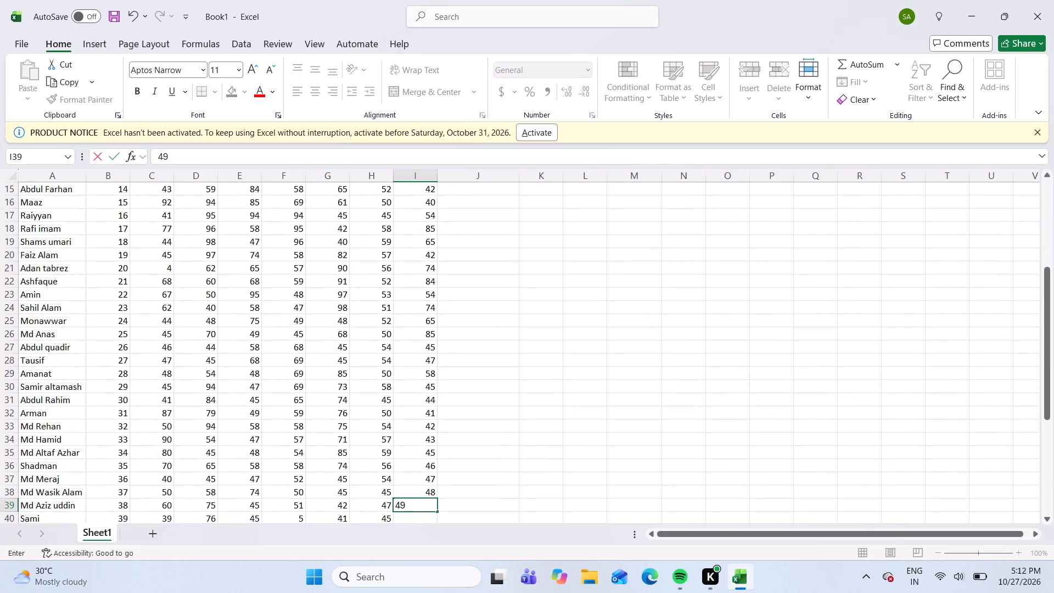
{"action": "key", "text": "Down"}
Enter the Computer marks 74, 85, 96, 85 and 74 in I40:I44 for roll numbers 39 to 43.
{"action": "type", "text": "74"}
{"action": "key", "text": "Down"}
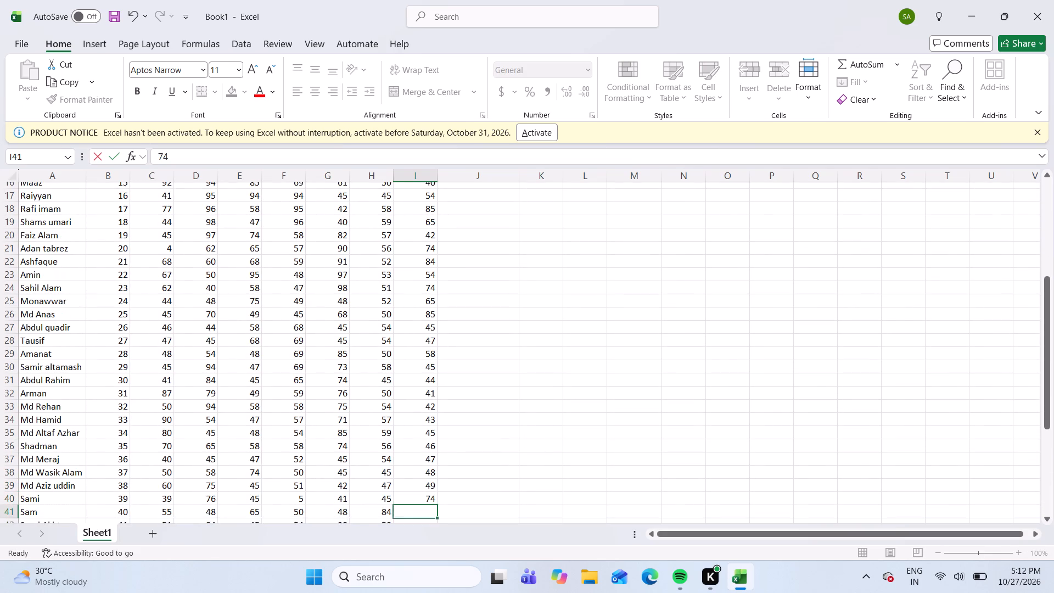
{"action": "type", "text": "85"}
{"action": "key", "text": "Down"}
{"action": "type", "text": "96"}
{"action": "key", "text": "Down"}
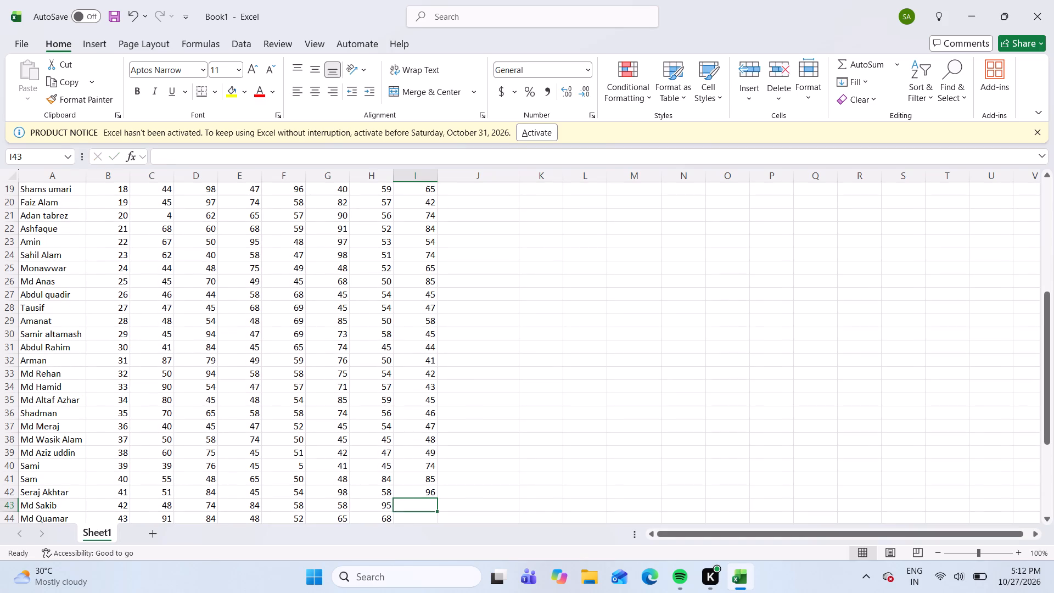
{"action": "type", "text": "85"}
{"action": "key", "text": "Down"}
{"action": "type", "text": "74"}
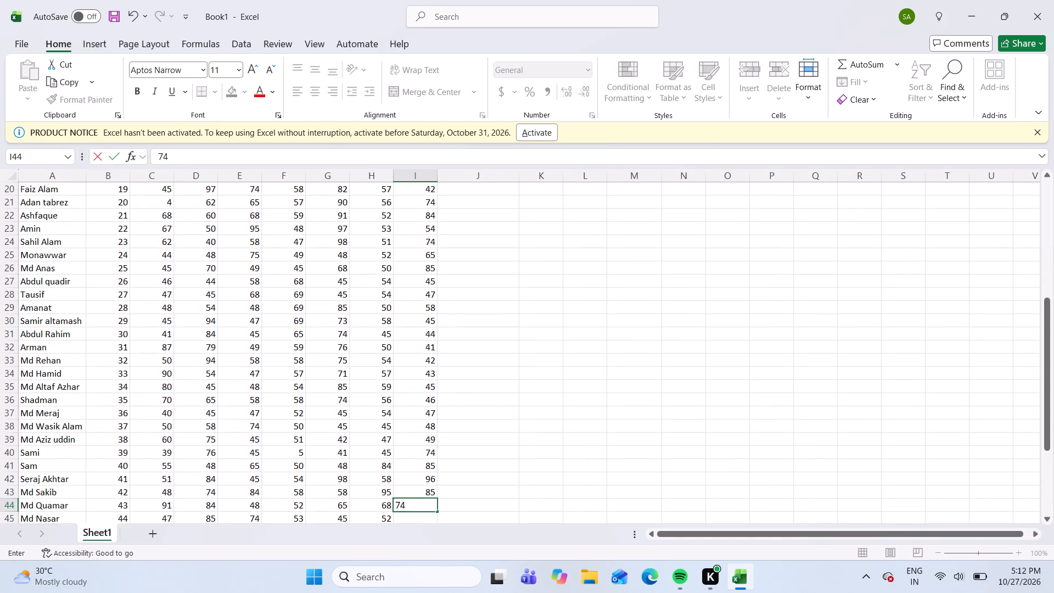
{"action": "key", "text": "Down"}
Enter the Computer marks 75, 84, 45 and 54 in I45:I48 for roll numbers 44 to 47.
{"action": "type", "text": "75"}
{"action": "key", "text": "Down"}
{"action": "type", "text": "847"}
{"action": "key", "text": "BackSpace"}
{"action": "key", "text": "Down"}
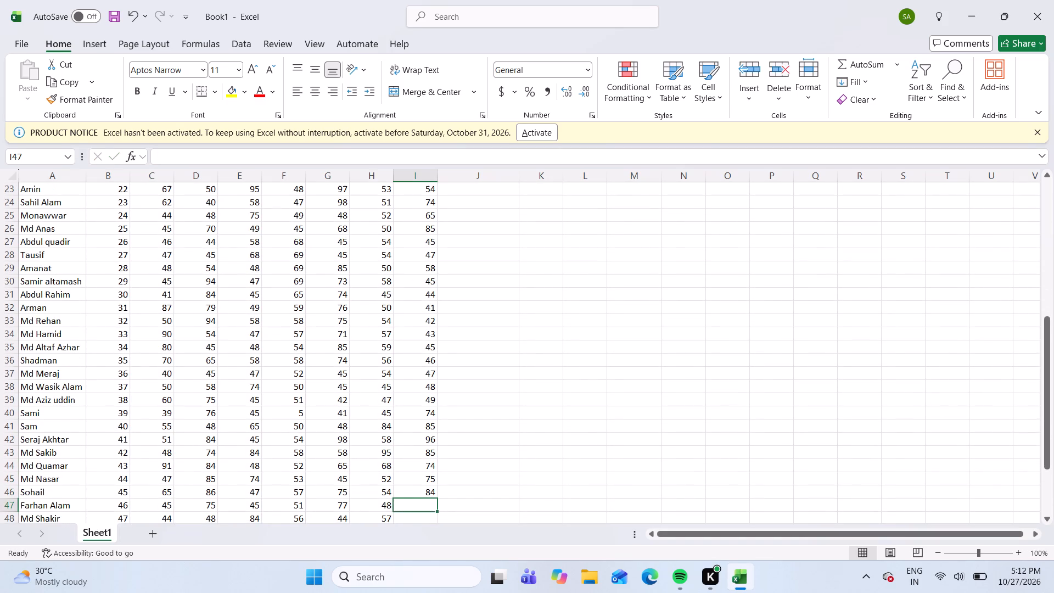
{"action": "type", "text": "45"}
{"action": "key", "text": "Down"}
{"action": "type", "text": "54"}
{"action": "key", "text": "Down"}
Enter the Computer marks 56, 65 and 45 in I49:I51 for roll numbers 48 to 50.
{"action": "type", "text": "56"}
{"action": "key", "text": "Down"}
{"action": "type", "text": "65"}
{"action": "key", "text": "Down"}
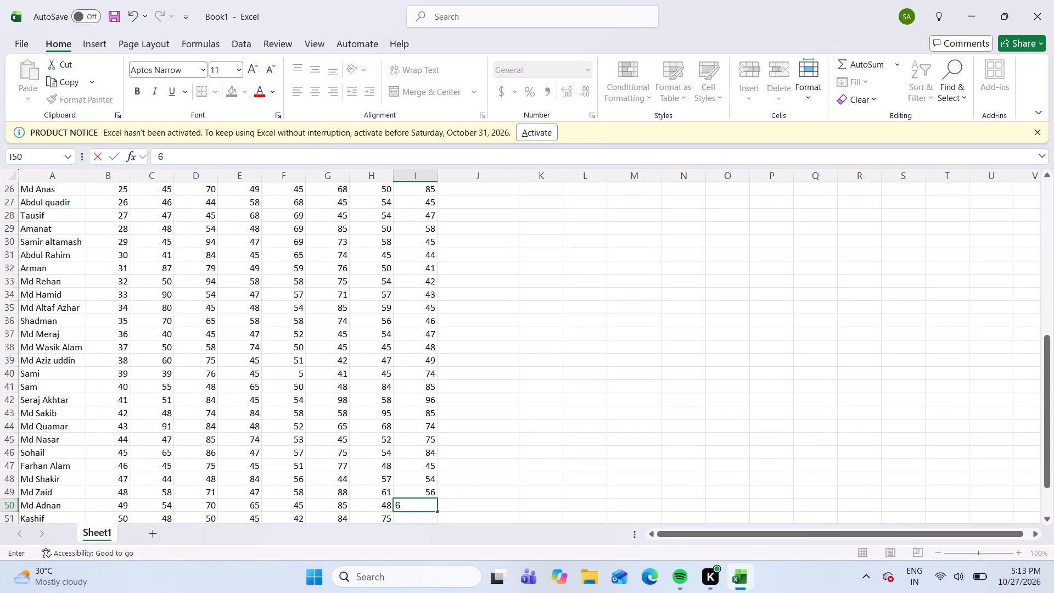
{"action": "type", "text": "45"}
{"action": "key", "text": "Down"}
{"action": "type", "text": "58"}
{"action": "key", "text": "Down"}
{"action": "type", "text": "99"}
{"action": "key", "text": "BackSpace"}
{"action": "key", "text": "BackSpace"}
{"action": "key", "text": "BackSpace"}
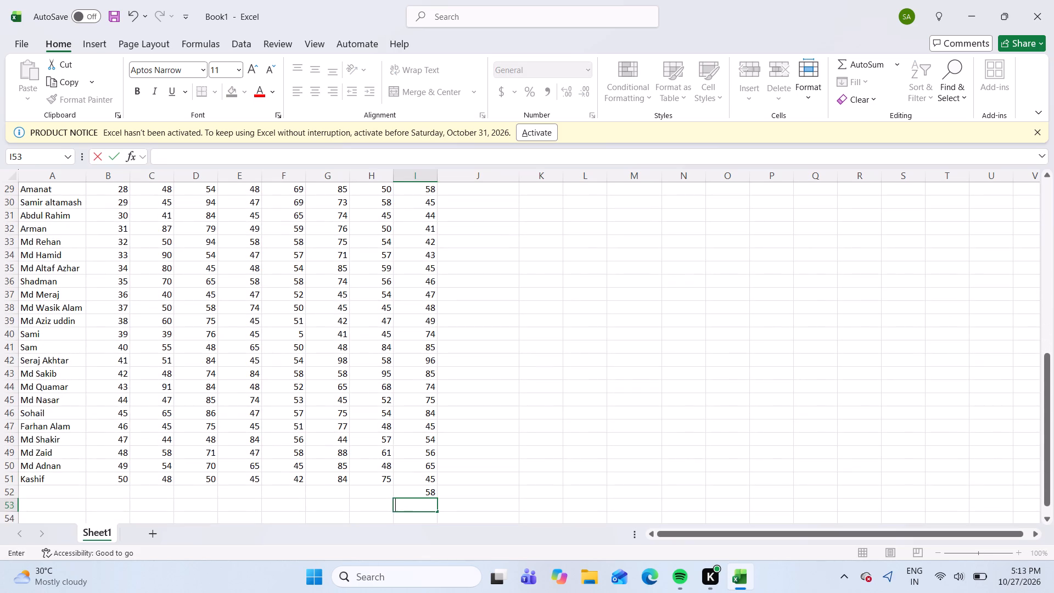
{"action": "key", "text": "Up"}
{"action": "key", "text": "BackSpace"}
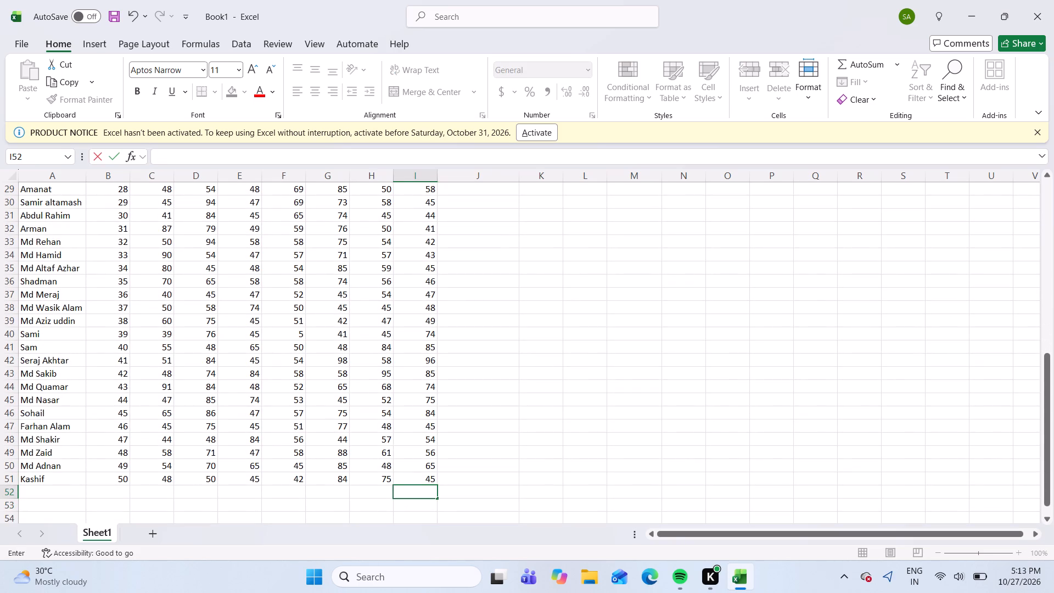
Enter the General knowledge marks 87, 78, 48 and 55 in J3:J6 for roll numbers 2 to 5.
{"action": "scroll", "coordinate": [315, 218], "scroll_direction": "up", "scroll_amount": 3}
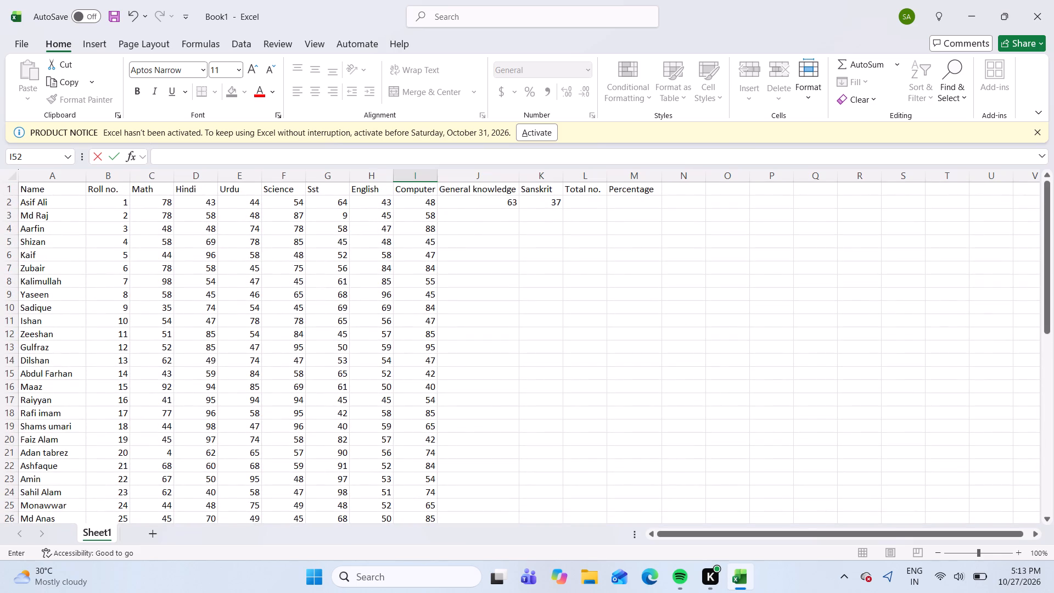
{"action": "left_click", "coordinate": [478, 217]}
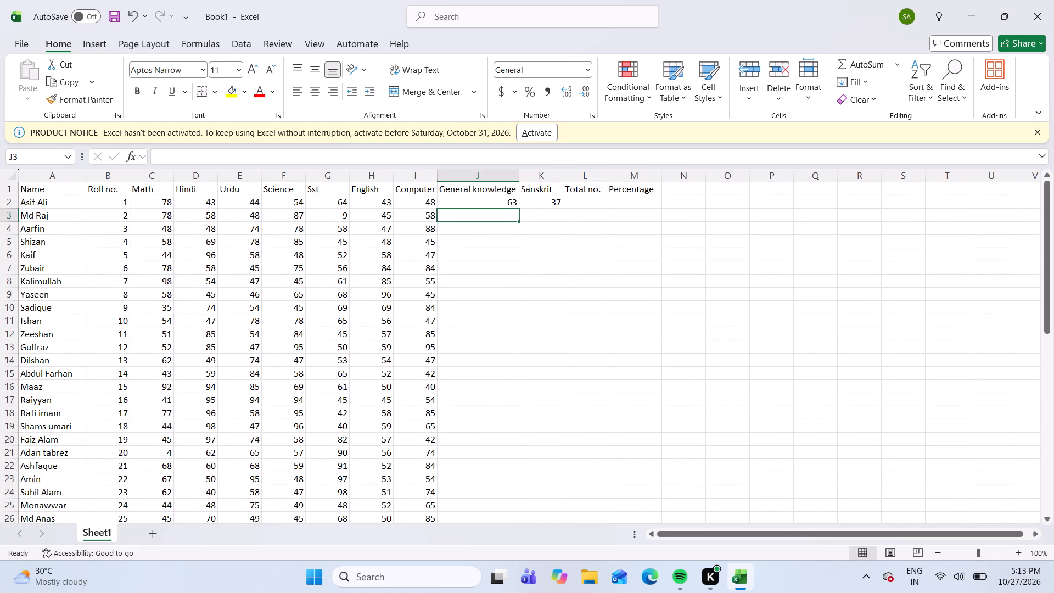
{"action": "type", "text": "87"}
{"action": "key", "text": "Down"}
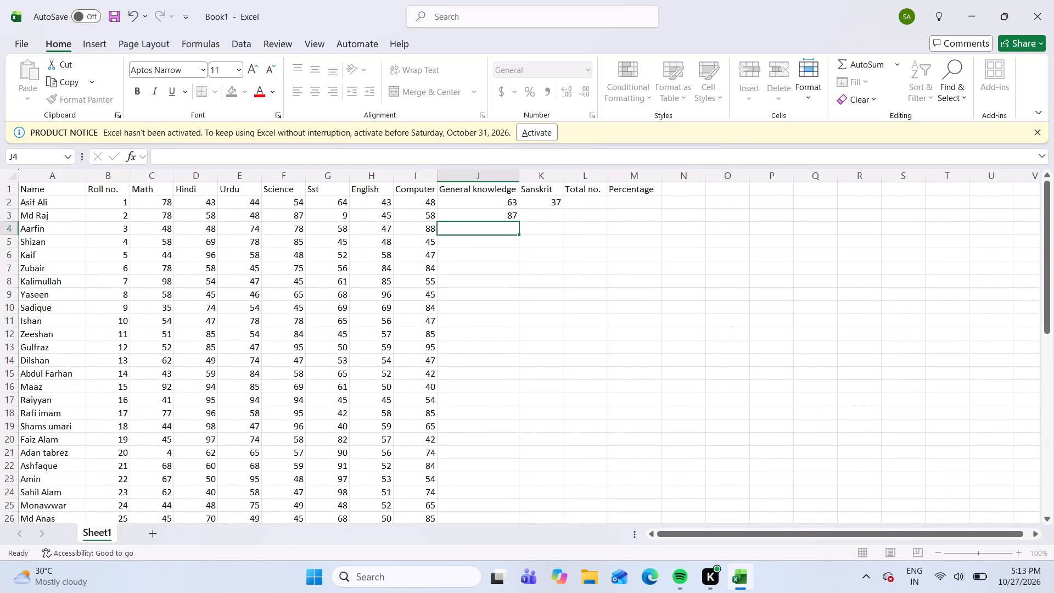
{"action": "type", "text": "78"}
{"action": "key", "text": "Down"}
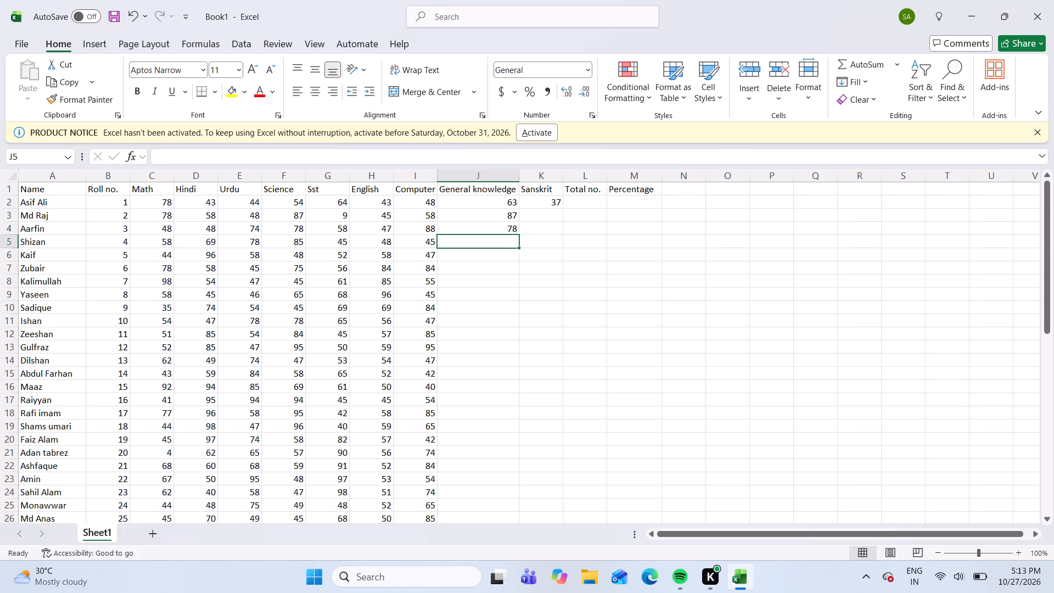
{"action": "type", "text": "48"}
{"action": "key", "text": "Down"}
{"action": "type", "text": "55"}
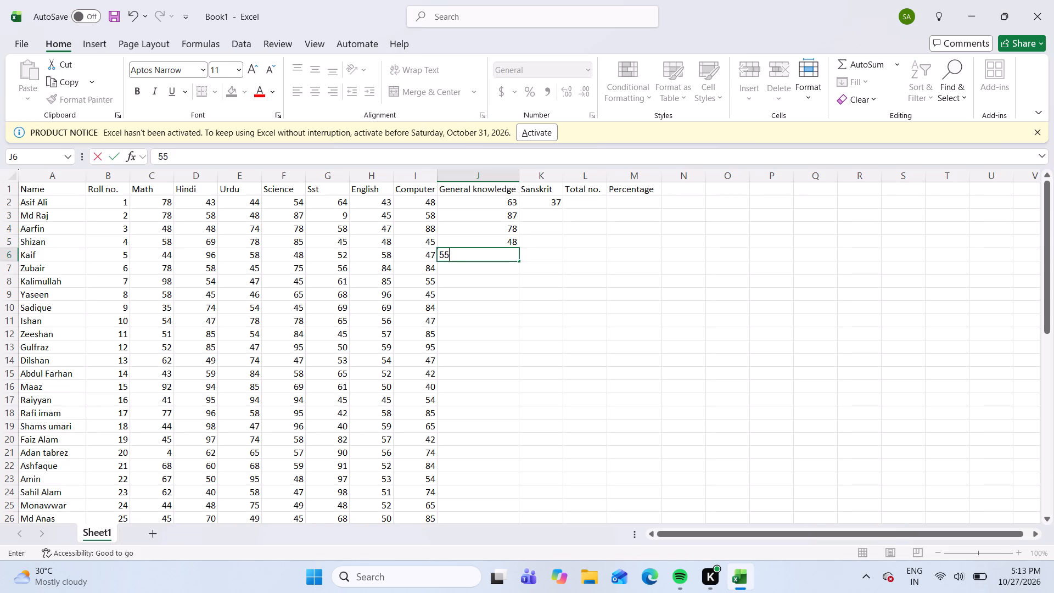
{"action": "key", "text": "Down"}
Enter the General knowledge marks 78, 48, 45 and 87 in J7:J10 for roll numbers 6 to 9.
{"action": "type", "text": "78"}
{"action": "key", "text": "Down"}
{"action": "type", "text": "48"}
{"action": "key", "text": "Down"}
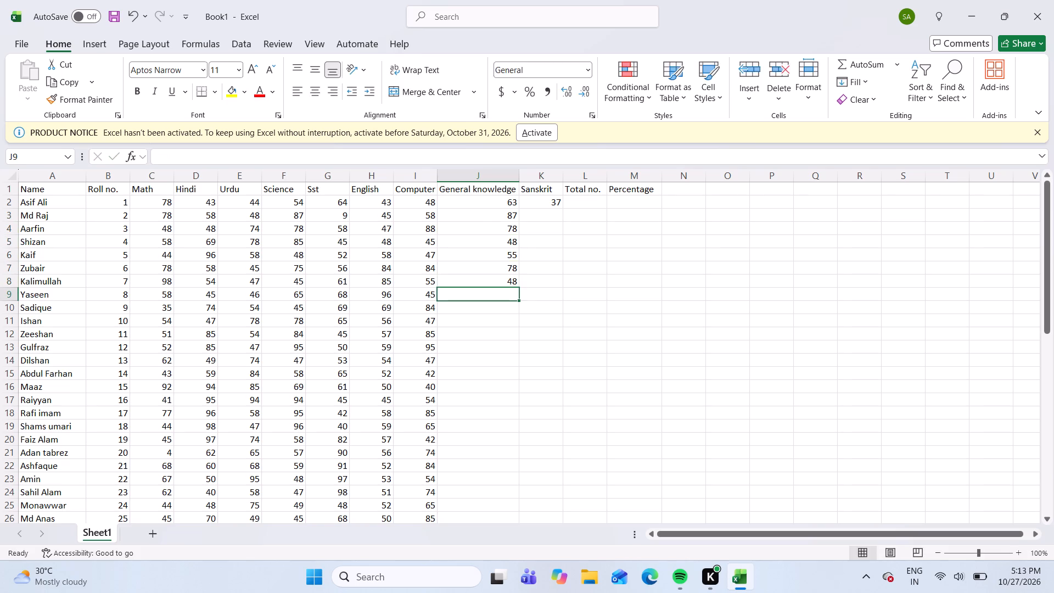
{"action": "type", "text": "14"}
{"action": "key", "text": "BackSpace"}
{"action": "key", "text": "BackSpace"}
{"action": "type", "text": "45"}
{"action": "key", "text": "Down"}
{"action": "type", "text": "87"}
{"action": "key", "text": "Down"}
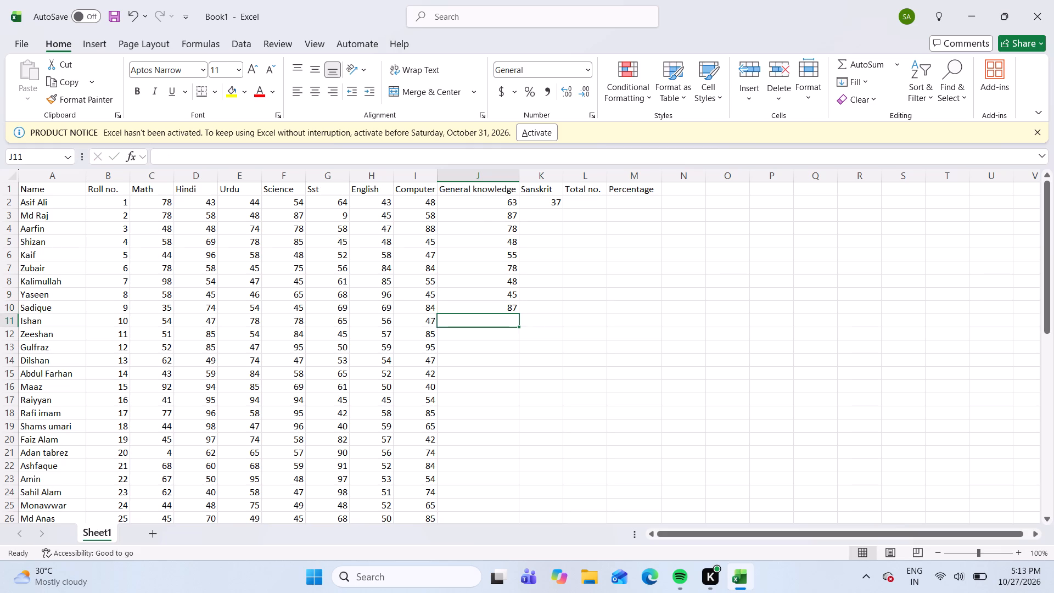
Enter the General knowledge marks 98, 78, 55, 45 and 78 in J11:J15 for roll numbers 10 to 14.
{"action": "type", "text": "98"}
{"action": "key", "text": "Down"}
{"action": "type", "text": "78"}
{"action": "key", "text": "Down"}
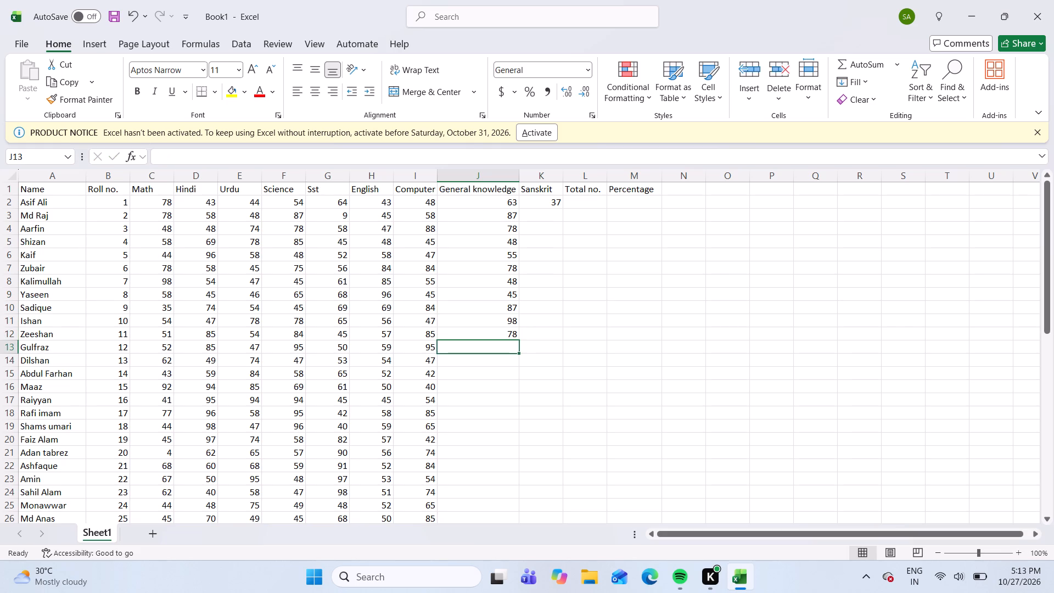
{"action": "type", "text": "55"}
{"action": "key", "text": "Down"}
{"action": "type", "text": "45"}
{"action": "key", "text": "Down"}
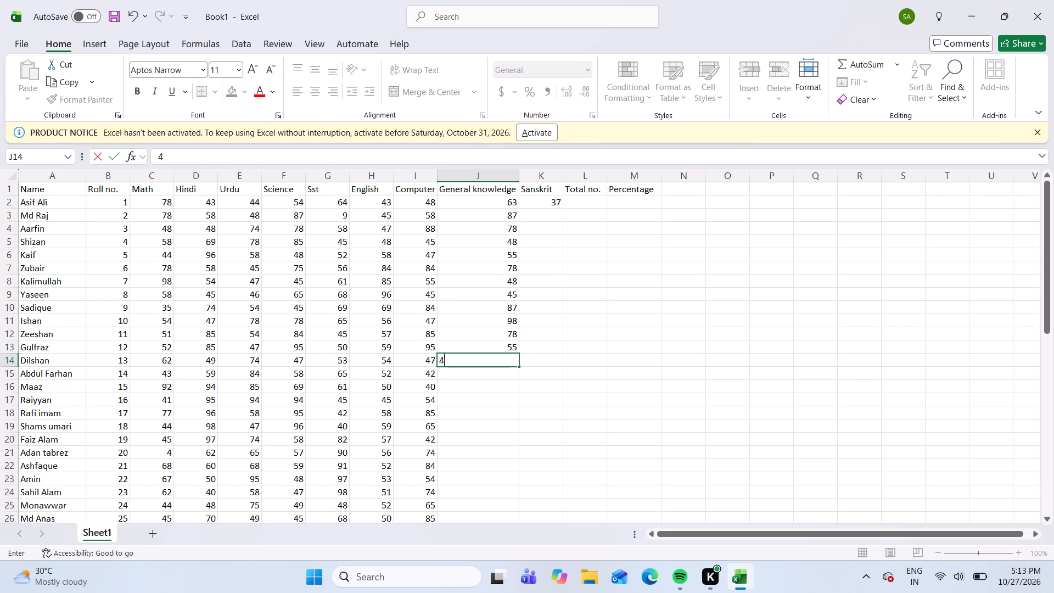
{"action": "type", "text": "78"}
{"action": "key", "text": "Down"}
Enter the General knowledge marks 68, 55, 48, 75 and 84 in J16:J20 for roll numbers 15 to 19.
{"action": "type", "text": "68"}
{"action": "key", "text": "Down"}
{"action": "type", "text": "55"}
{"action": "key", "text": "Down"}
{"action": "type", "text": "48"}
{"action": "key", "text": "Down"}
{"action": "type", "text": "75"}
{"action": "key", "text": "Down"}
{"action": "type", "text": "84"}
{"action": "key", "text": "Down"}
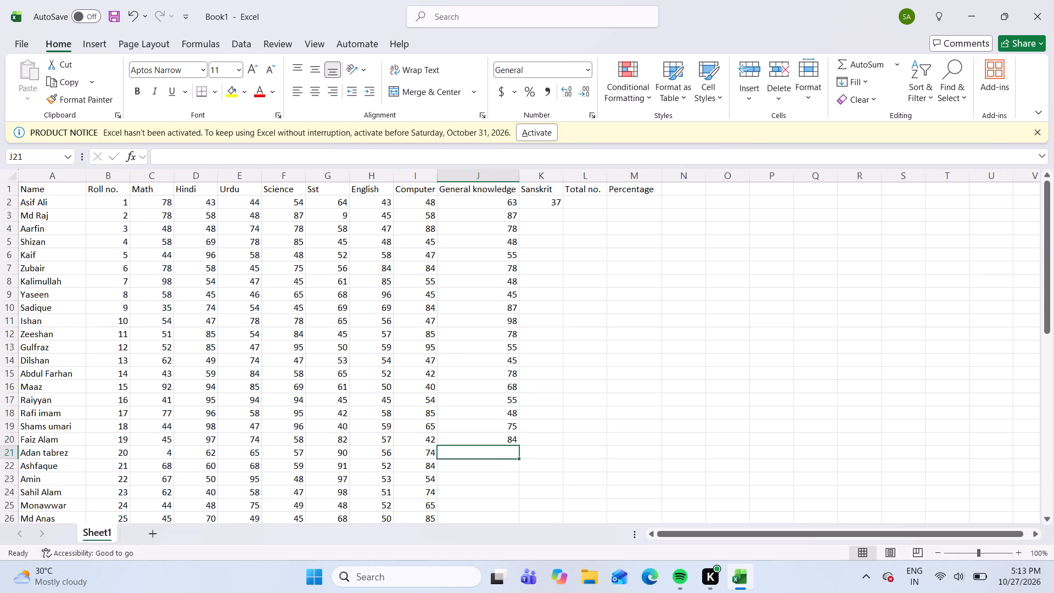
Enter the General knowledge marks 47, 59, 85 and 47 in J21:J24 for roll numbers 20 to 23.
{"action": "type", "text": "47"}
{"action": "key", "text": "Down"}
{"action": "type", "text": "59"}
{"action": "key", "text": "Down"}
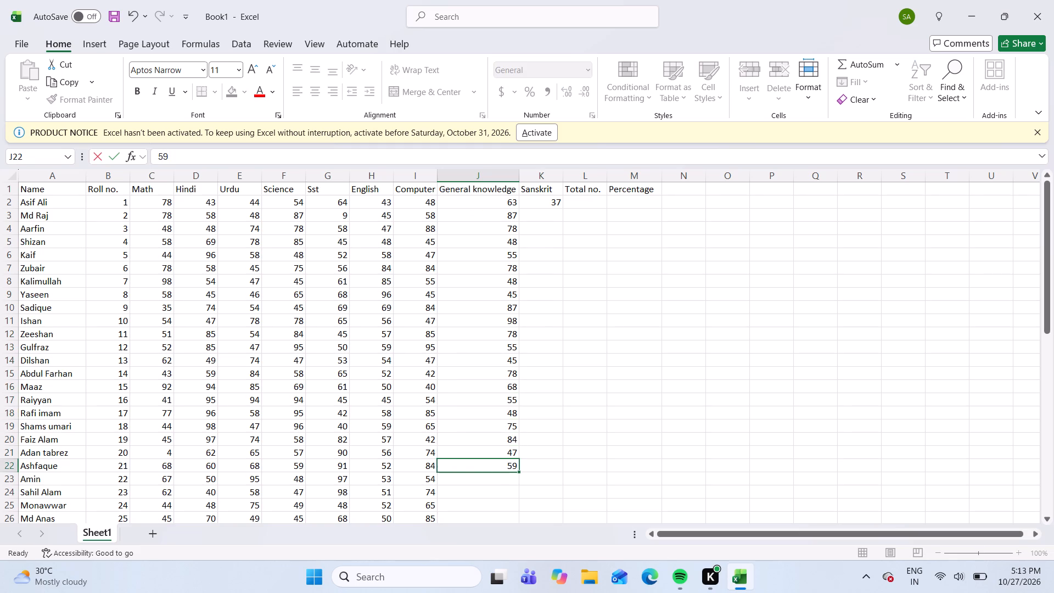
{"action": "type", "text": "85"}
{"action": "key", "text": "Down"}
{"action": "type", "text": "47"}
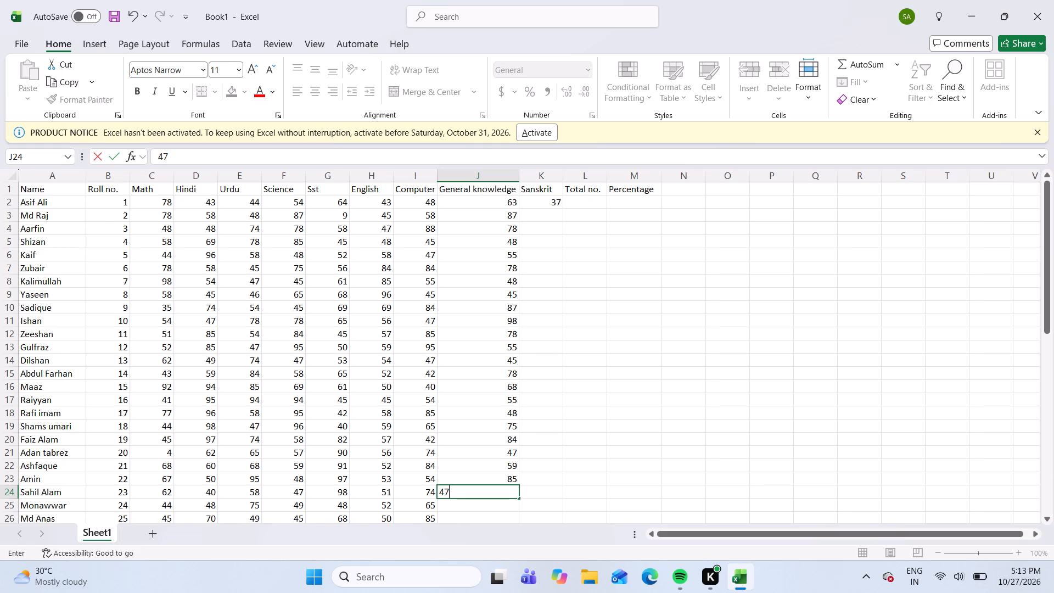
{"action": "key", "text": "Down"}
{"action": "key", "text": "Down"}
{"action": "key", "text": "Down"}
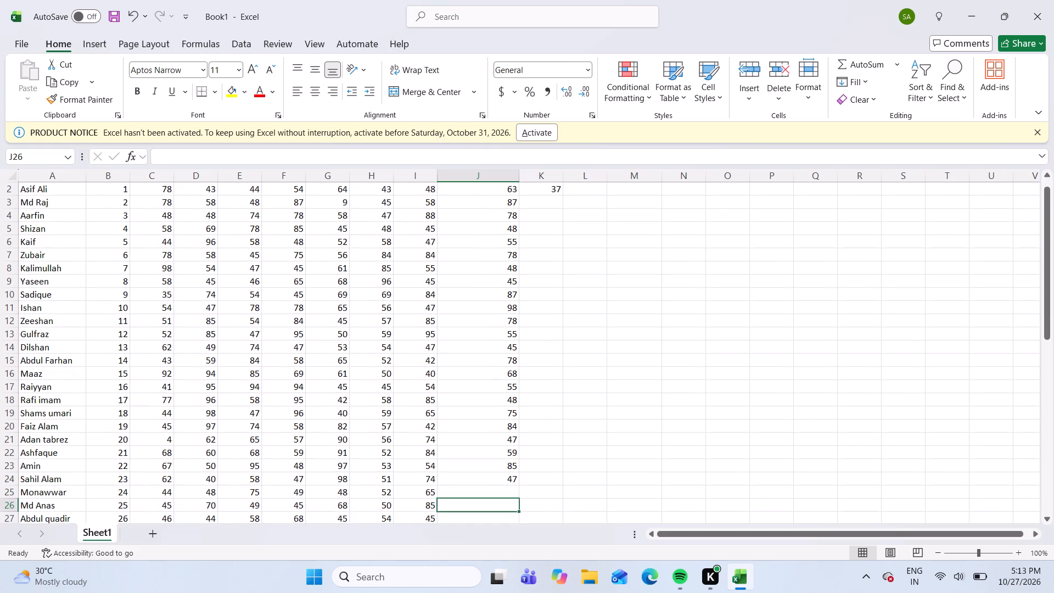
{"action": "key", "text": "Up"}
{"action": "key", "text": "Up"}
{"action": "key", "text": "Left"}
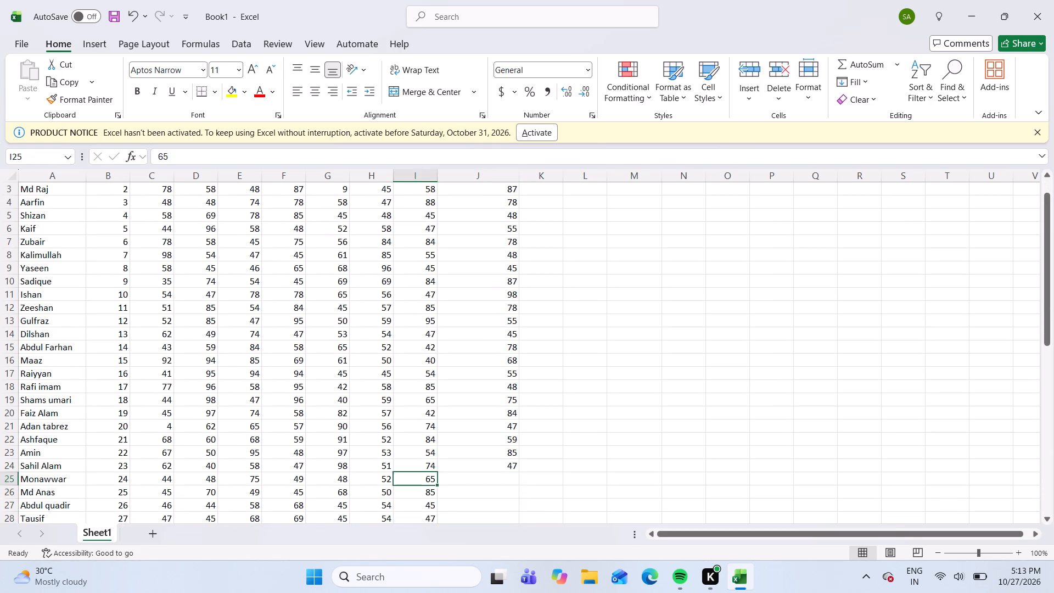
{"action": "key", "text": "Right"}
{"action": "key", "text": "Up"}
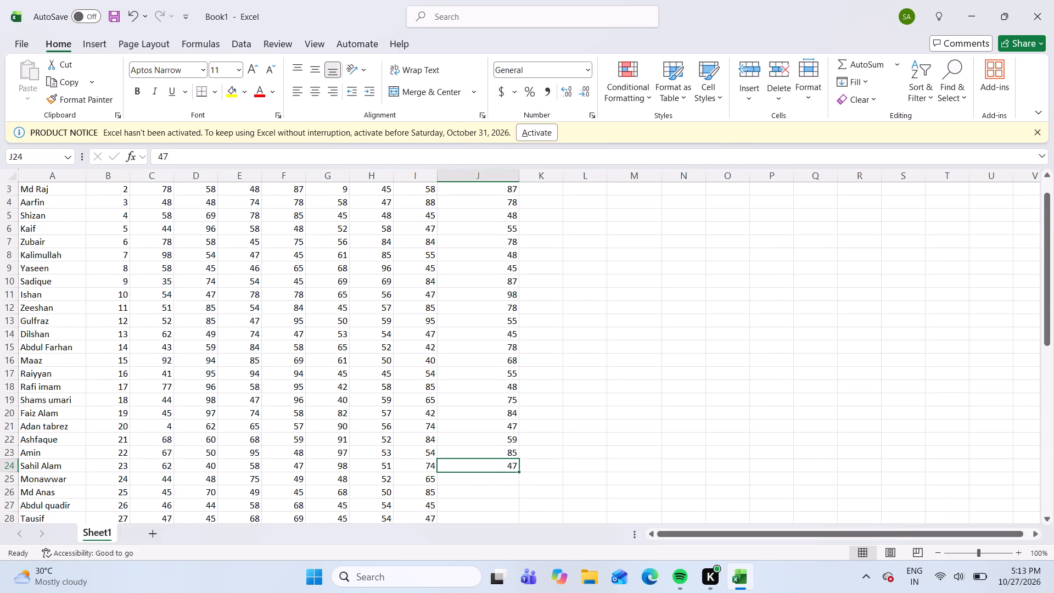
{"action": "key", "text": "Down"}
Enter the General knowledge marks 48, 85, 92, 90 and 91 in J25:J29 for roll numbers 24 to 28.
{"action": "type", "text": "48"}
{"action": "key", "text": "Down"}
{"action": "type", "text": "85"}
{"action": "key", "text": "Down"}
{"action": "type", "text": "92"}
{"action": "key", "text": "Down"}
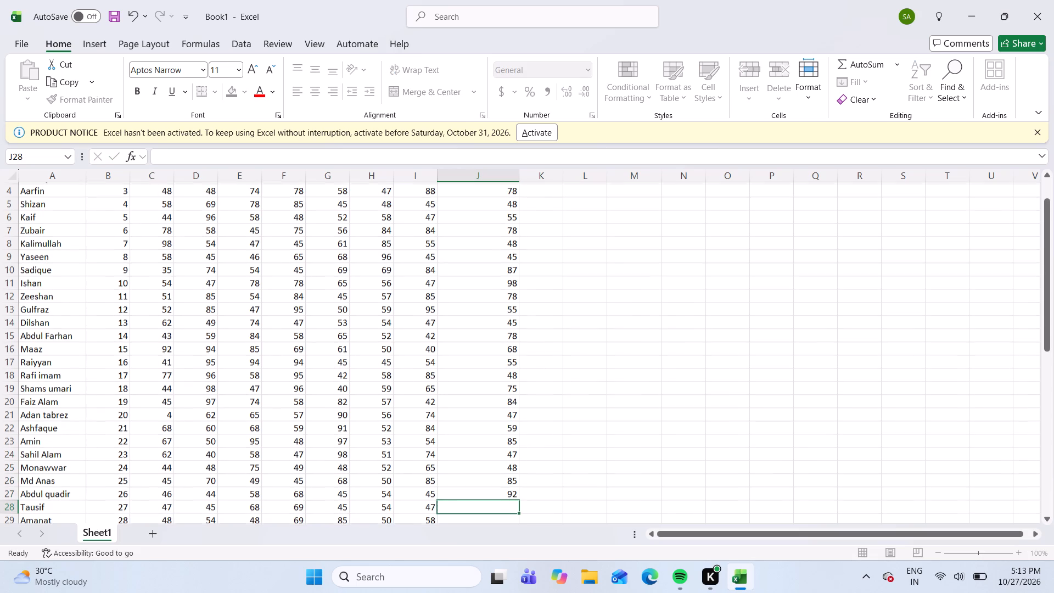
{"action": "type", "text": "90"}
{"action": "key", "text": "Down"}
{"action": "type", "text": "91"}
{"action": "key", "text": "Down"}
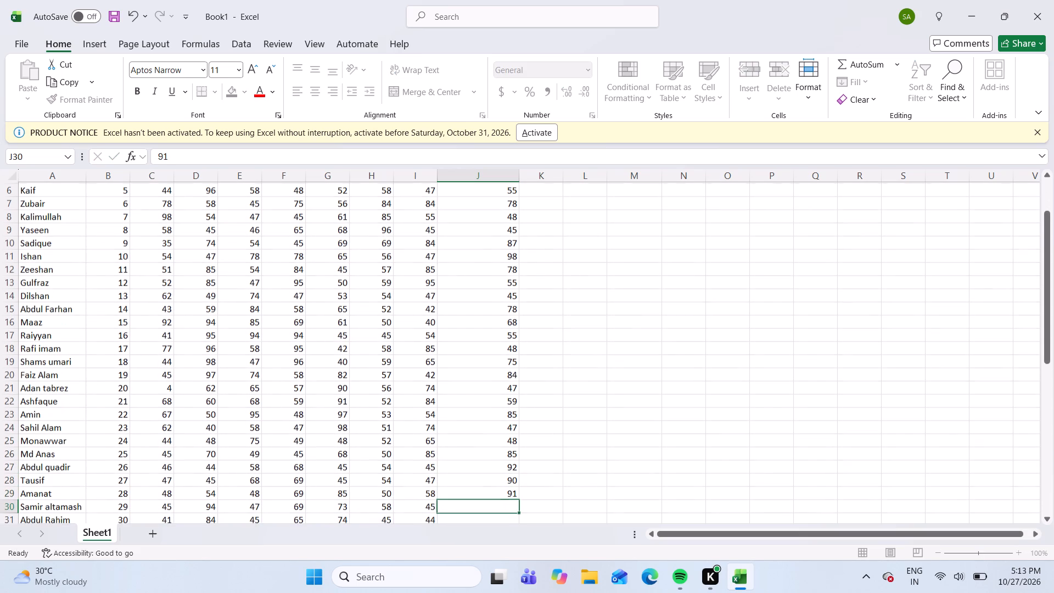
Enter the General knowledge marks 48, 50, 52, 57 and 54 in J30:J34 for roll numbers 29 to 33.
{"action": "type", "text": "48"}
{"action": "key", "text": "Down"}
{"action": "type", "text": "50"}
{"action": "key", "text": "Down"}
{"action": "type", "text": "52"}
{"action": "key", "text": "Down"}
{"action": "type", "text": "57"}
{"action": "key", "text": "Down"}
{"action": "type", "text": "54"}
{"action": "key", "text": "Down"}
Enter the General knowledge marks 58, 56, 52, 53 and 58 in J35:J39 for roll numbers 34 to 38.
{"action": "type", "text": "58"}
{"action": "key", "text": "Down"}
{"action": "type", "text": "56"}
{"action": "key", "text": "Down"}
{"action": "type", "text": "52"}
{"action": "key", "text": "Down"}
{"action": "key", "text": "5"}
{"action": "key", "text": "3"}
{"action": "key", "text": "Down"}
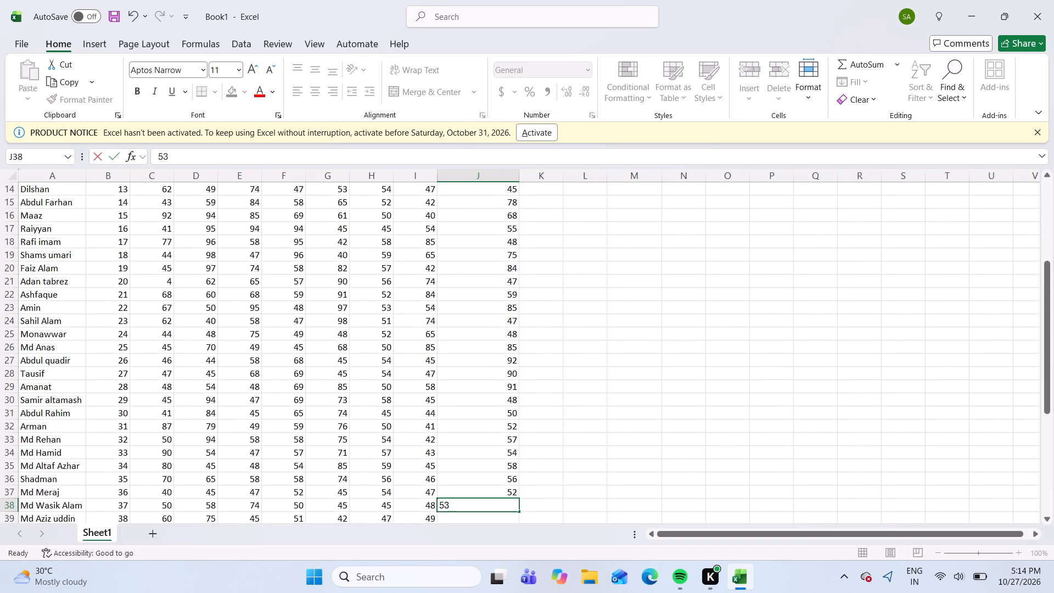
{"action": "type", "text": "58"}
{"action": "key", "text": "Down"}
Enter the General knowledge marks 57, 54, 51, 50 and 54 in J40:J44 for roll numbers 39 to 43.
{"action": "type", "text": "57"}
{"action": "key", "text": "Down"}
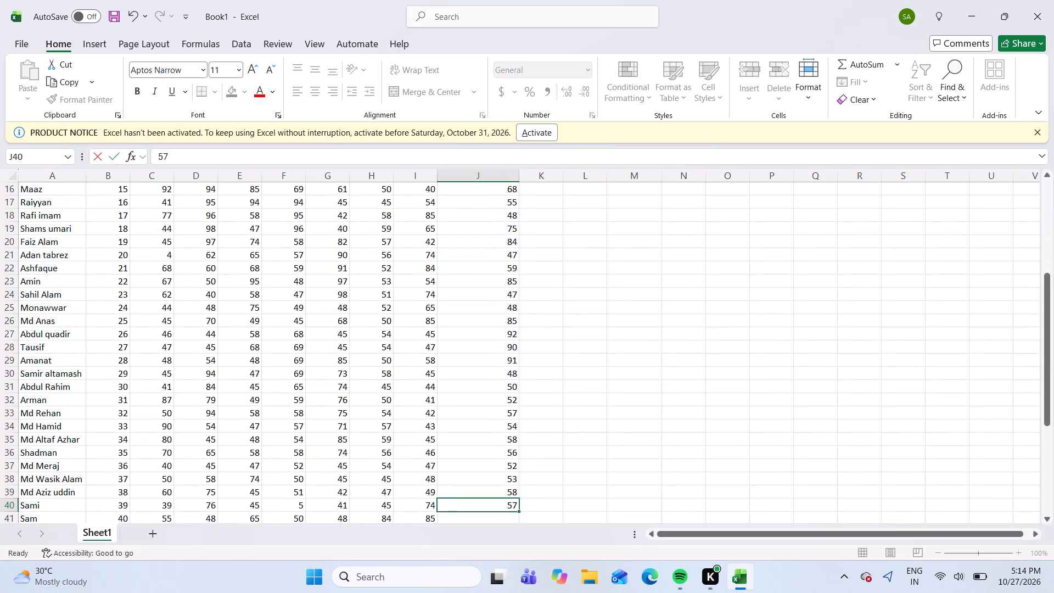
{"action": "type", "text": "54"}
{"action": "key", "text": "Down"}
{"action": "type", "text": "51"}
{"action": "key", "text": "Down"}
{"action": "type", "text": "50"}
{"action": "key", "text": "Down"}
{"action": "type", "text": "54"}
{"action": "key", "text": "Down"}
Enter the General knowledge marks 58, 59, 57 and 54 in J45:J48 for roll numbers 44 to 47.
{"action": "type", "text": "58"}
{"action": "key", "text": "Down"}
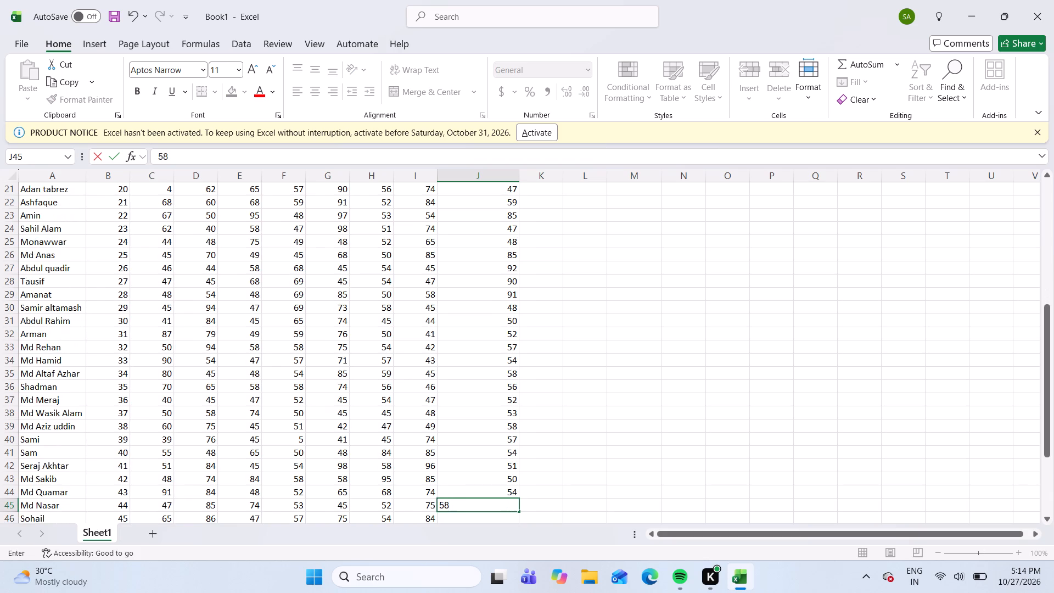
{"action": "key", "text": "5"}
{"action": "key", "text": "9"}
{"action": "key", "text": "Down"}
{"action": "type", "text": "57"}
{"action": "key", "text": "Down"}
{"action": "type", "text": "54"}
{"action": "key", "text": "Down"}
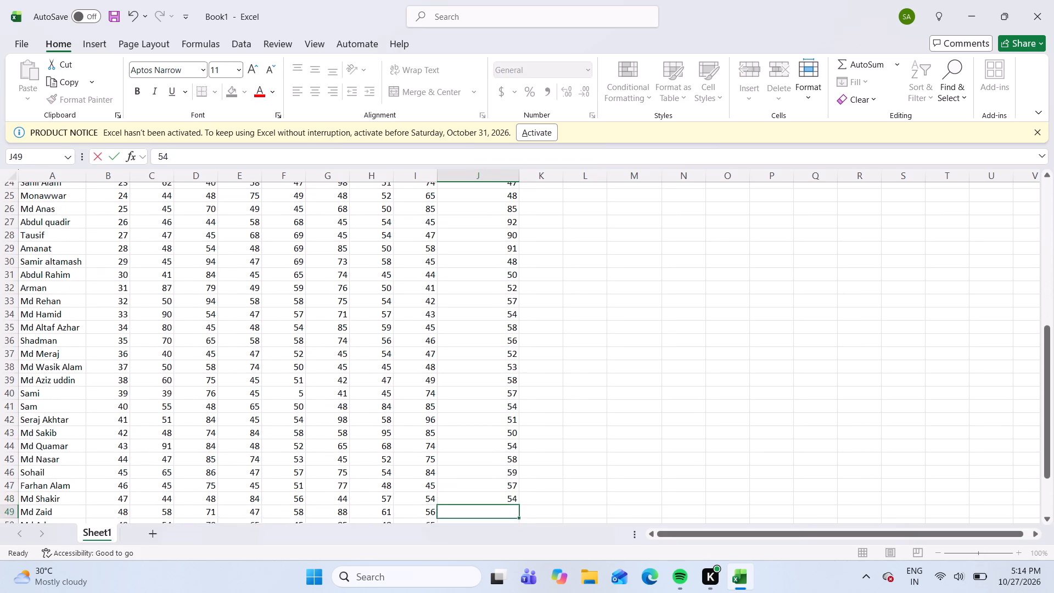
Enter the General knowledge marks 51, 50 and 44 in J49:J51 for roll numbers 48 to 50.
{"action": "type", "text": "51"}
{"action": "key", "text": "Down"}
{"action": "key", "text": "0"}
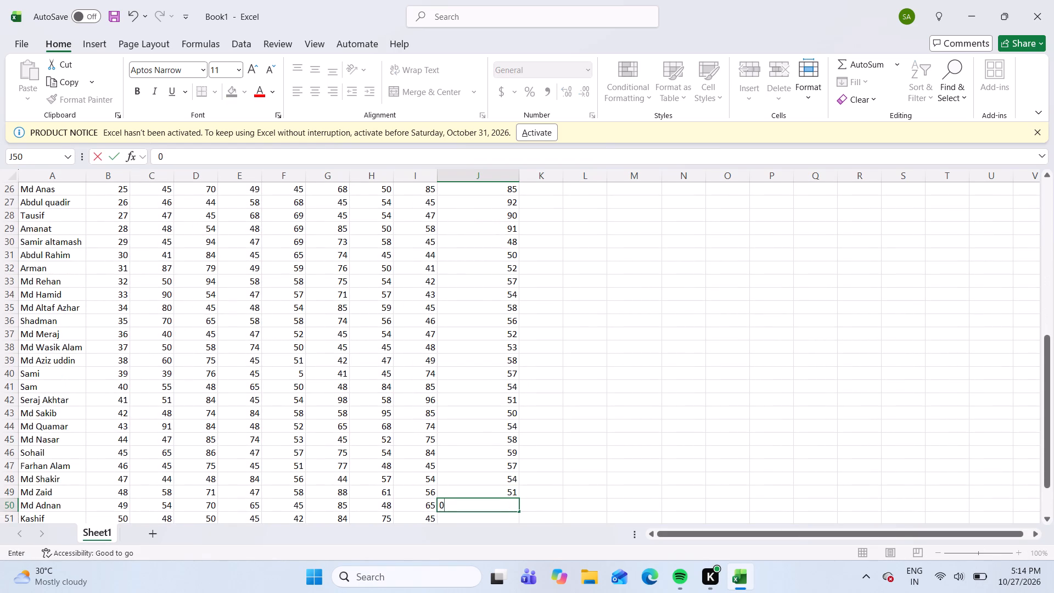
{"action": "key", "text": "BackSpace"}
{"action": "type", "text": "50"}
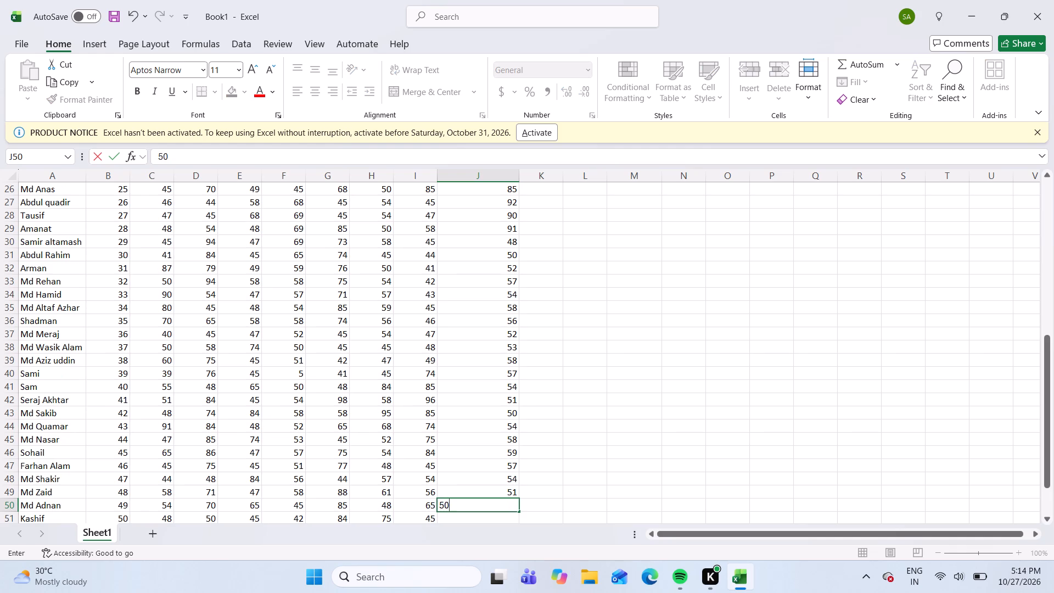
{"action": "key", "text": "Down"}
{"action": "type", "text": "44"}
{"action": "key", "text": "Down"}
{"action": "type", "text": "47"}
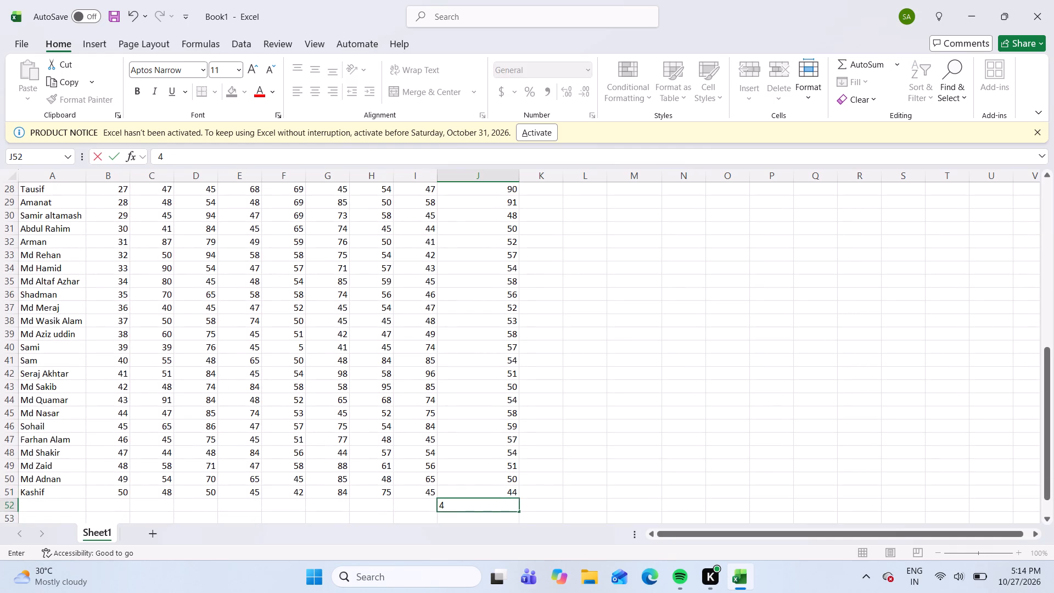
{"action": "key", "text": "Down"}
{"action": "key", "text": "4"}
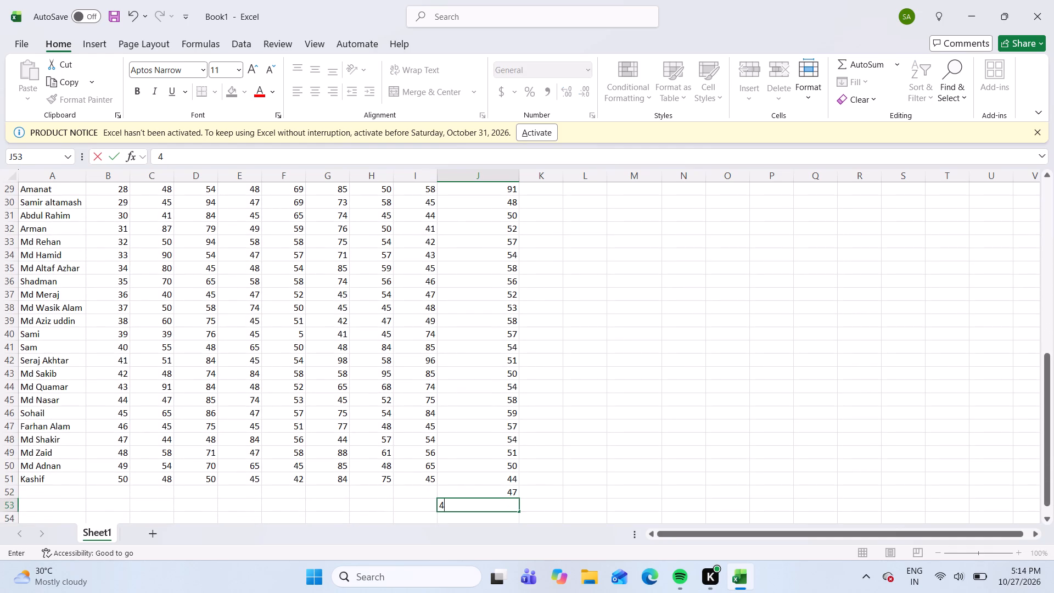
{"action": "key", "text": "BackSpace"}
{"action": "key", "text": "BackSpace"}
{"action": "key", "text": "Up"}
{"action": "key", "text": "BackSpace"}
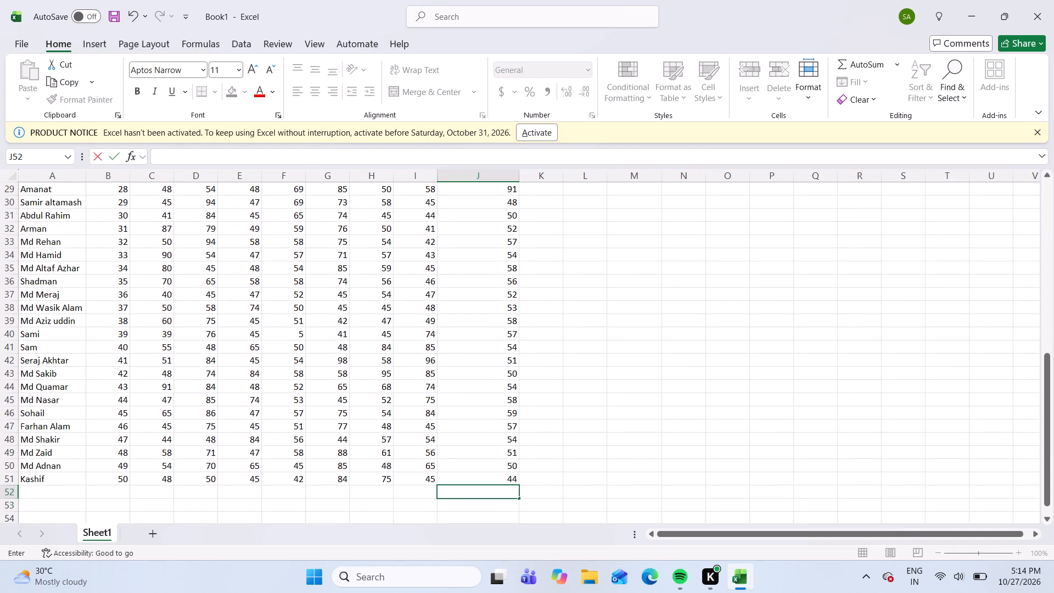
Enter the Sanskrit marks 54, 48, 48 and 25 in K3:K6 for roll numbers 2 to 5.
{"action": "scroll", "coordinate": [478, 217], "scroll_direction": "up", "scroll_amount": 4}
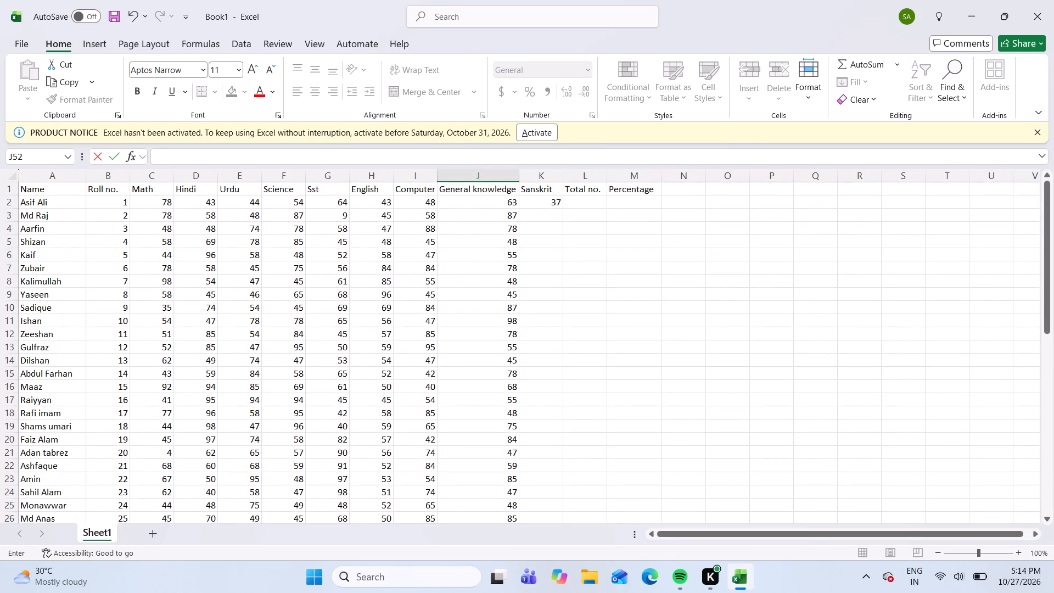
{"action": "left_click", "coordinate": [544, 220]}
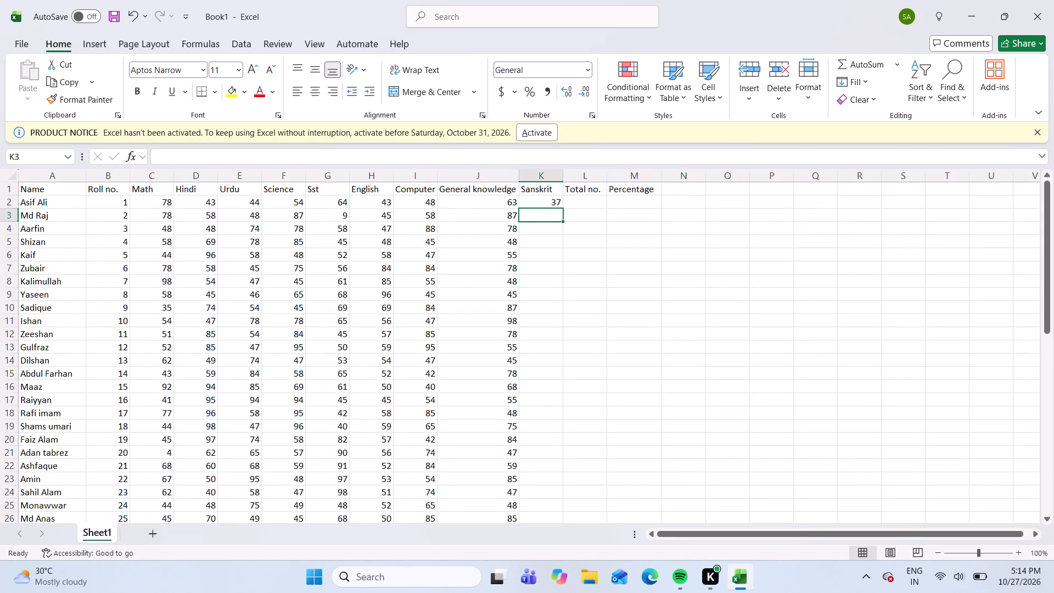
{"action": "type", "text": "54"}
{"action": "key", "text": "Down"}
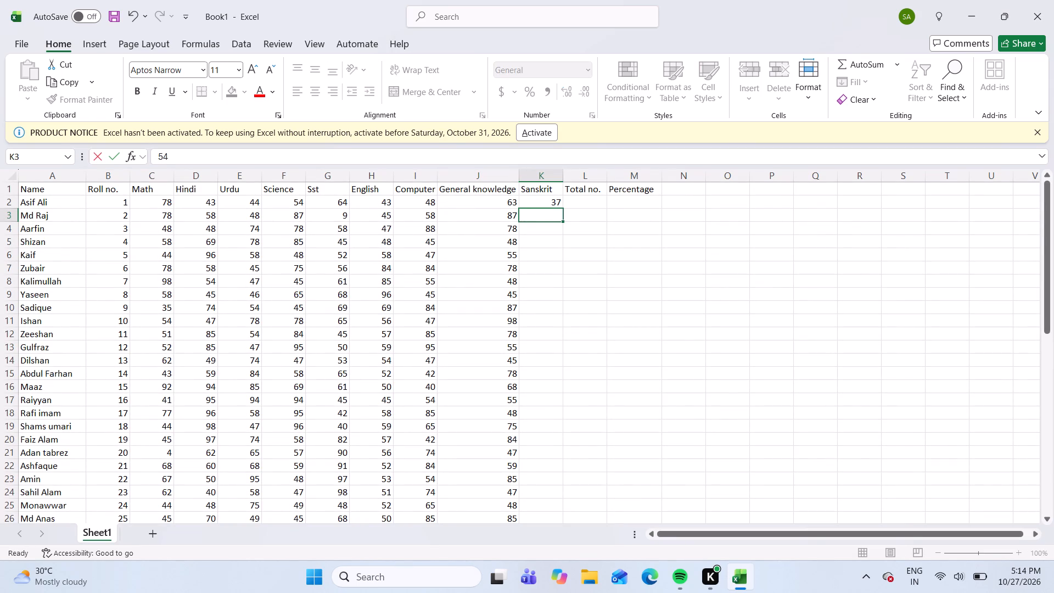
{"action": "type", "text": "48"}
{"action": "key", "text": "Down"}
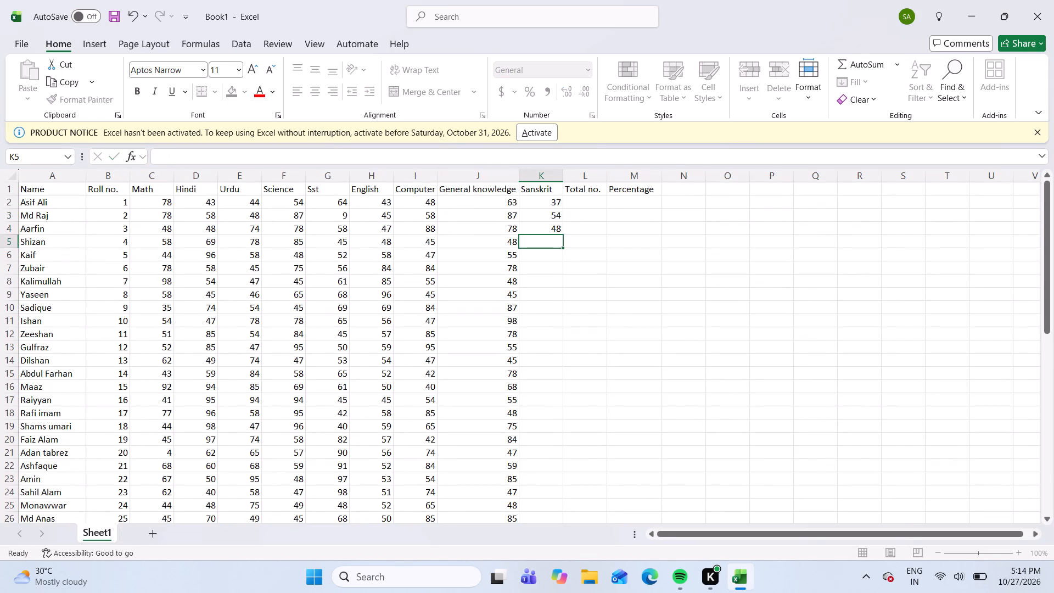
{"action": "key", "text": "7"}
{"action": "key", "text": "Down"}
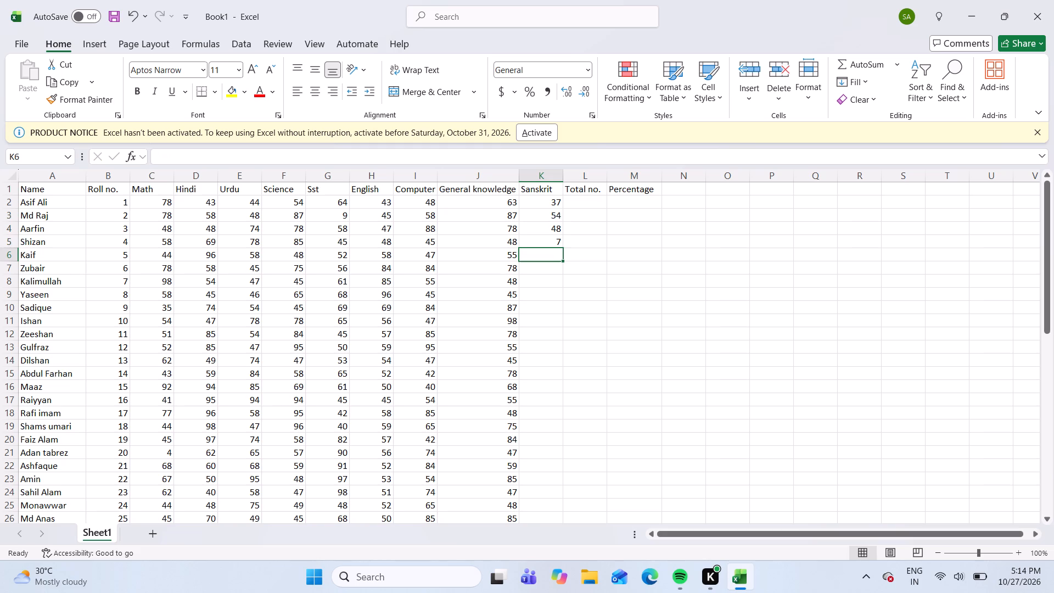
{"action": "key", "text": "Up"}
{"action": "key", "text": "BackSpace"}
{"action": "type", "text": "48"}
{"action": "key", "text": "Down"}
{"action": "type", "text": "25"}
{"action": "key", "text": "Down"}
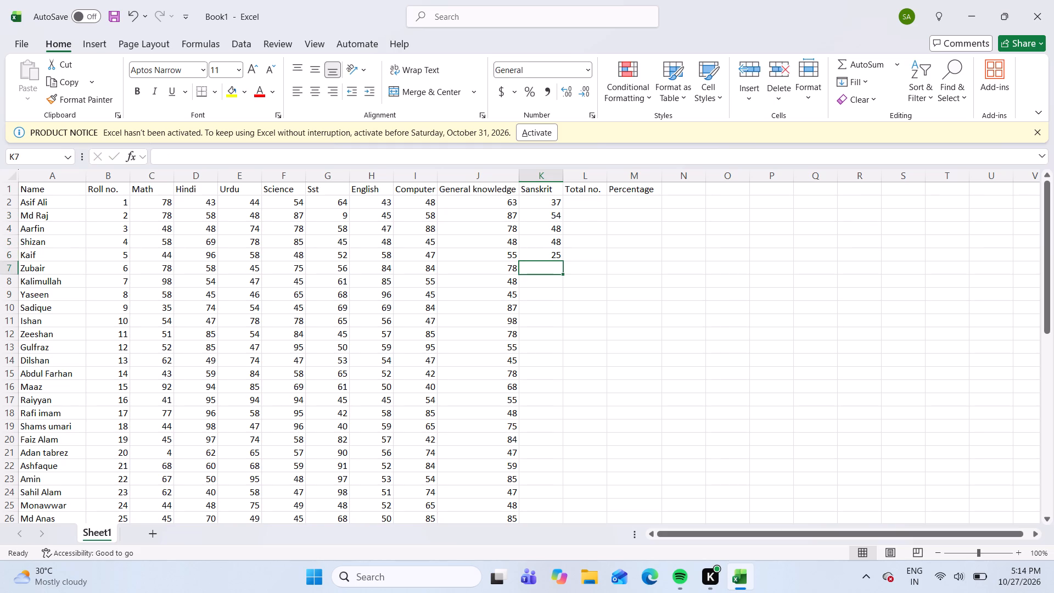
Enter the Sanskrit marks 47, 59, 45, 84 and 58 in K7:K11 for roll numbers 6 to 10.
{"action": "type", "text": "47"}
{"action": "key", "text": "Down"}
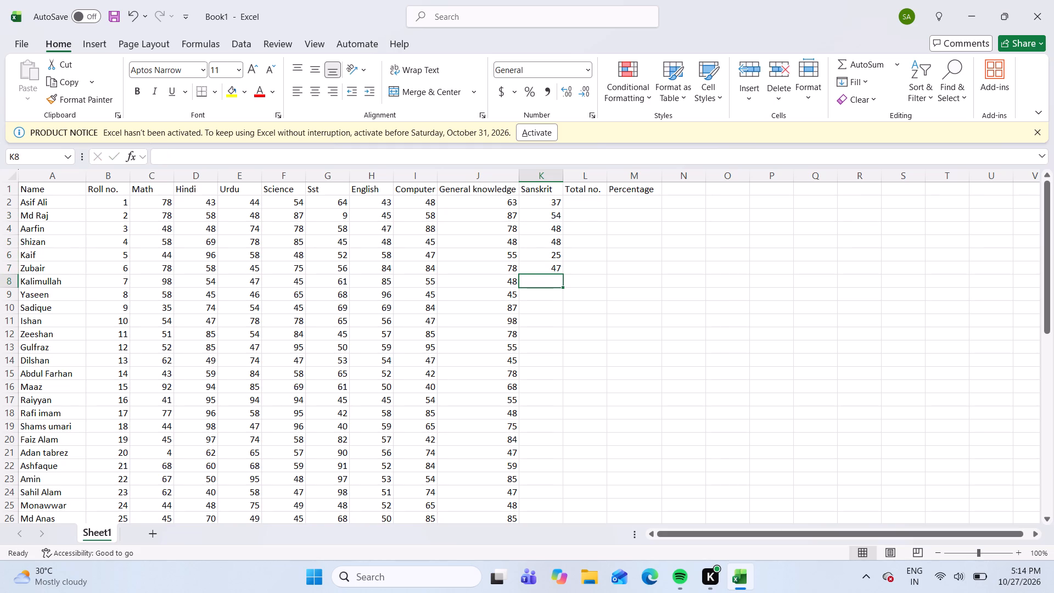
{"action": "key", "text": "5"}
{"action": "key", "text": "9"}
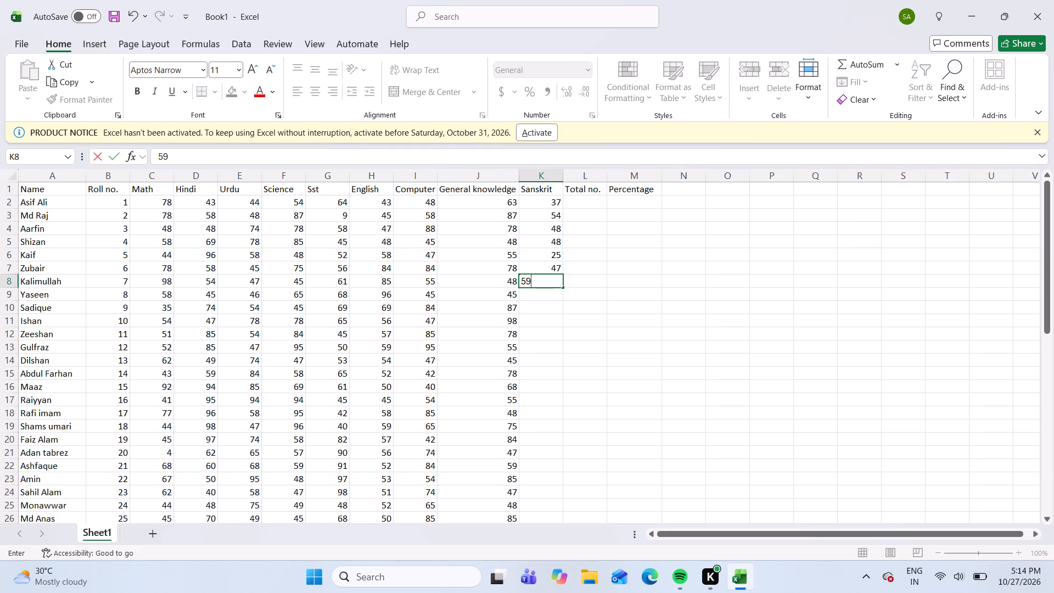
{"action": "key", "text": "Down"}
{"action": "type", "text": "45"}
{"action": "key", "text": "Down"}
{"action": "type", "text": "84"}
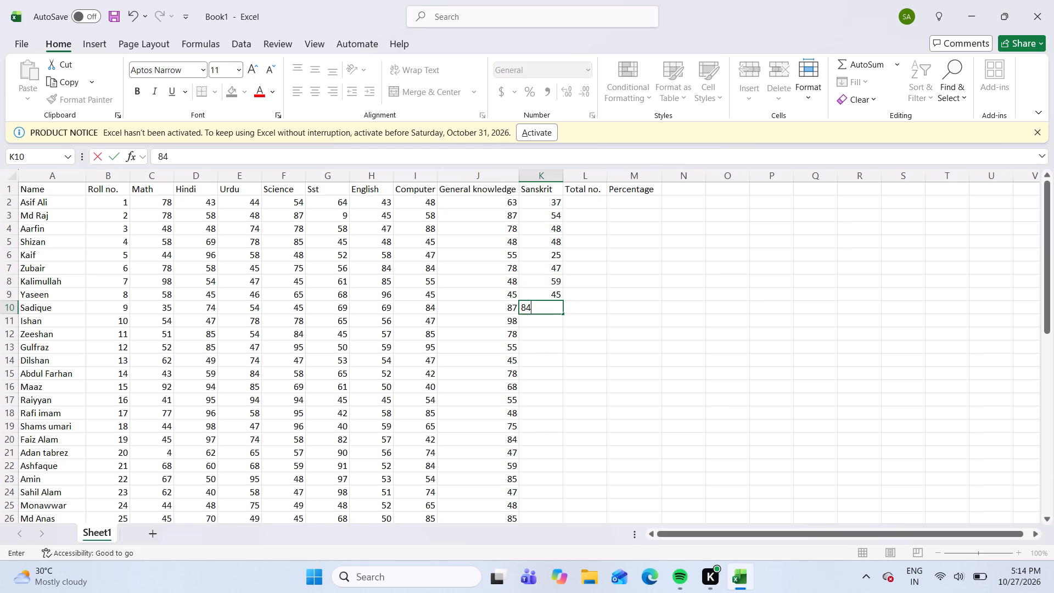
{"action": "key", "text": "Down"}
{"action": "type", "text": "58"}
{"action": "key", "text": "Down"}
Enter the Sanskrit marks 47, 56, 50, 52 and 51 in K12:K16 for roll numbers 11 to 15.
{"action": "type", "text": "47"}
{"action": "key", "text": "Down"}
{"action": "type", "text": "56"}
{"action": "key", "text": "Down"}
{"action": "type", "text": "50"}
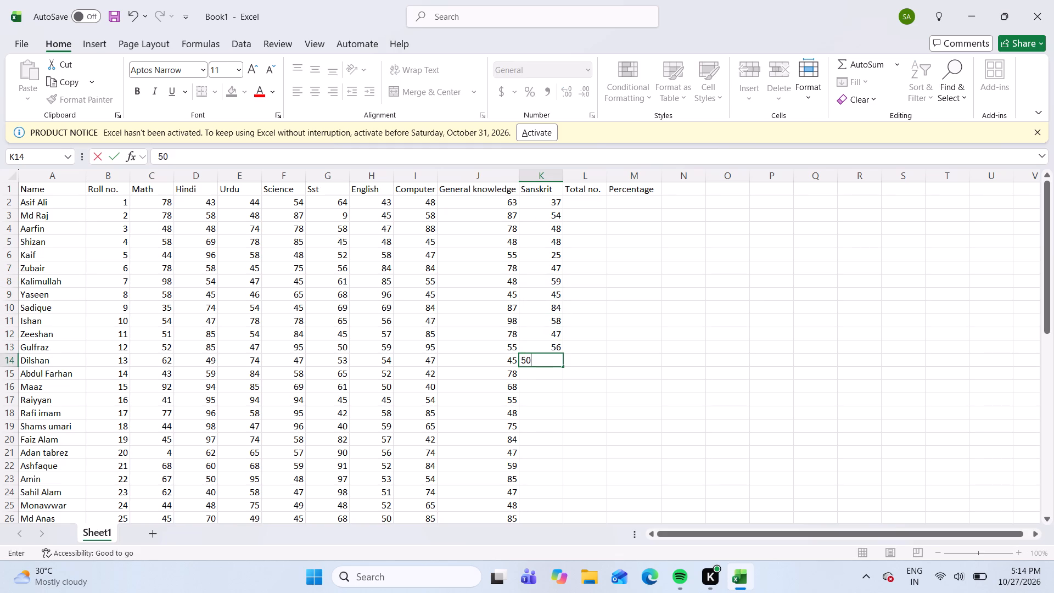
{"action": "key", "text": "Down"}
{"action": "type", "text": "52"}
{"action": "key", "text": "Down"}
{"action": "key", "text": "1"}
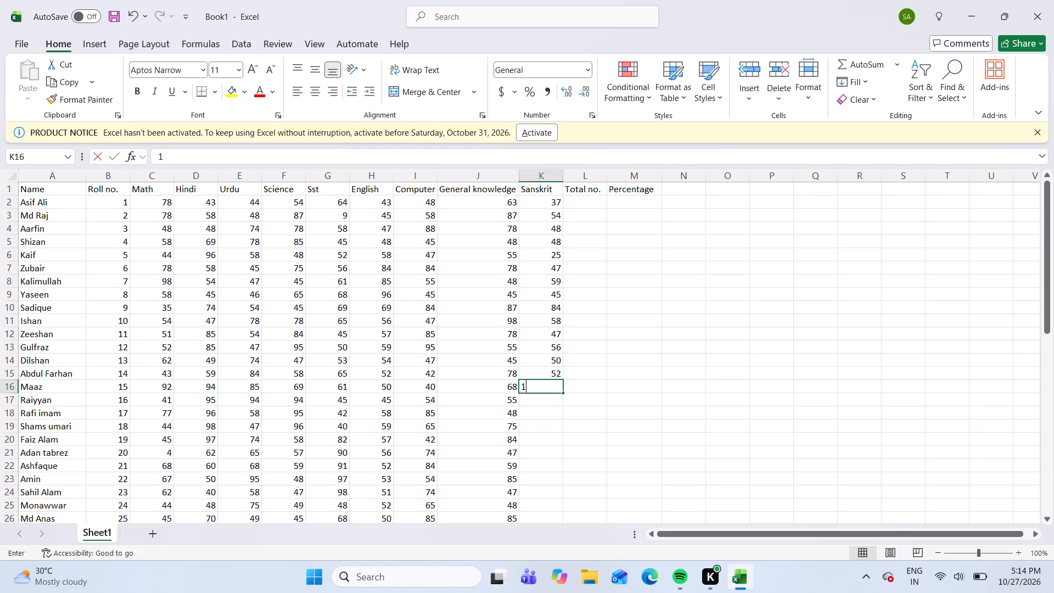
{"action": "key", "text": "BackSpace"}
{"action": "type", "text": "51"}
{"action": "key", "text": "Down"}
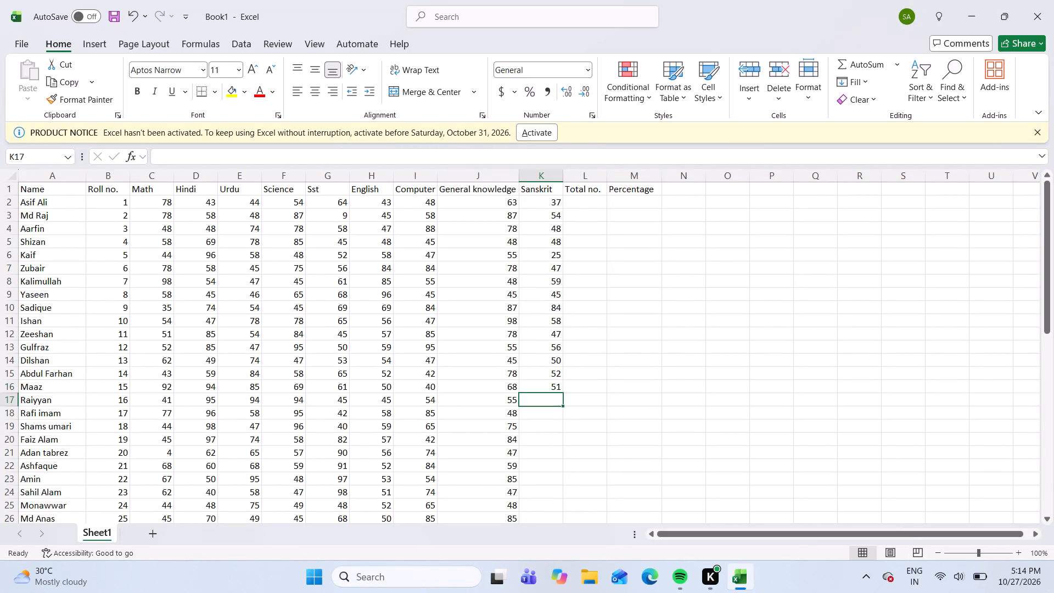
Enter the Sanskrit marks 85, 74, 48, 75 and 45 in K17:K21 for roll numbers 16 to 20.
{"action": "type", "text": "85"}
{"action": "key", "text": "Down"}
{"action": "type", "text": "74"}
{"action": "key", "text": "Down"}
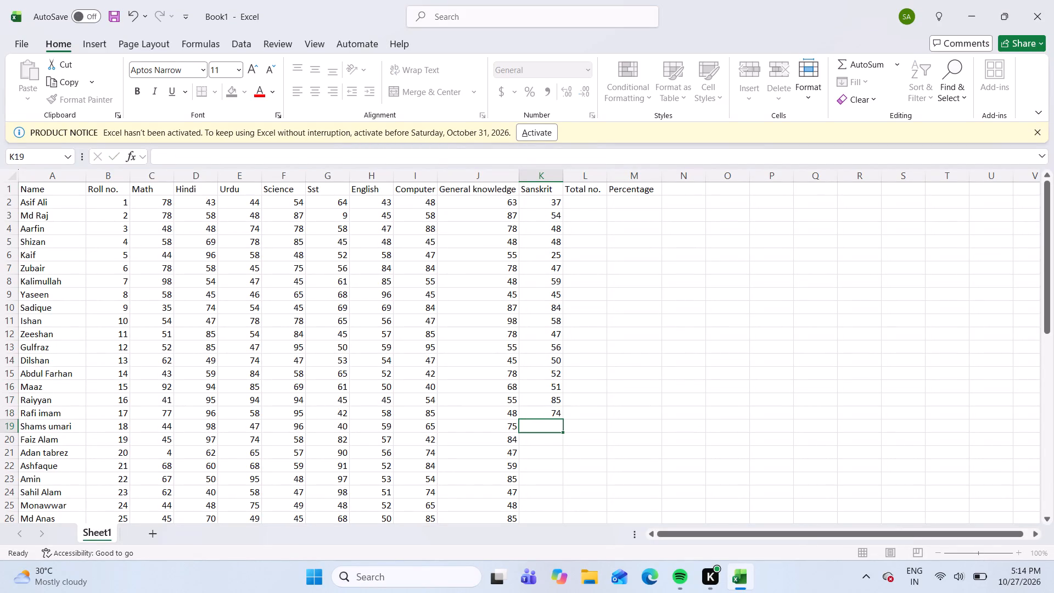
{"action": "type", "text": "48"}
{"action": "key", "text": "Down"}
{"action": "type", "text": "75"}
{"action": "key", "text": "Down"}
{"action": "type", "text": "45"}
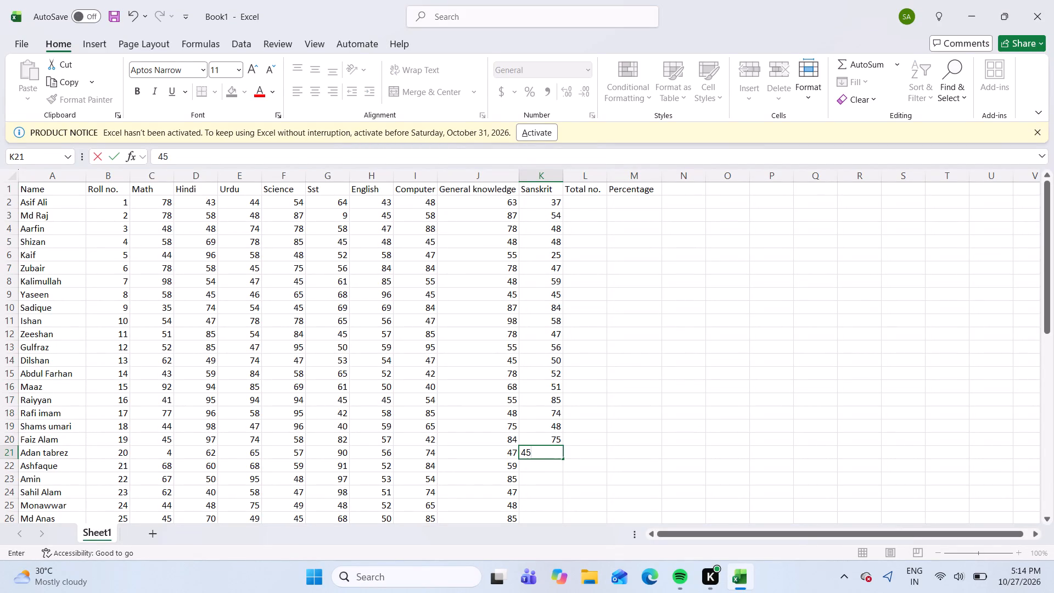
{"action": "key", "text": "Down"}
Enter the Sanskrit marks 42, 40, 41, 42 and 42 in K22:K26 for roll numbers 21 to 25.
{"action": "type", "text": "42"}
{"action": "key", "text": "Down"}
{"action": "type", "text": "40"}
{"action": "key", "text": "Down"}
{"action": "type", "text": "41"}
{"action": "key", "text": "Down"}
{"action": "type", "text": "42"}
{"action": "key", "text": "Down"}
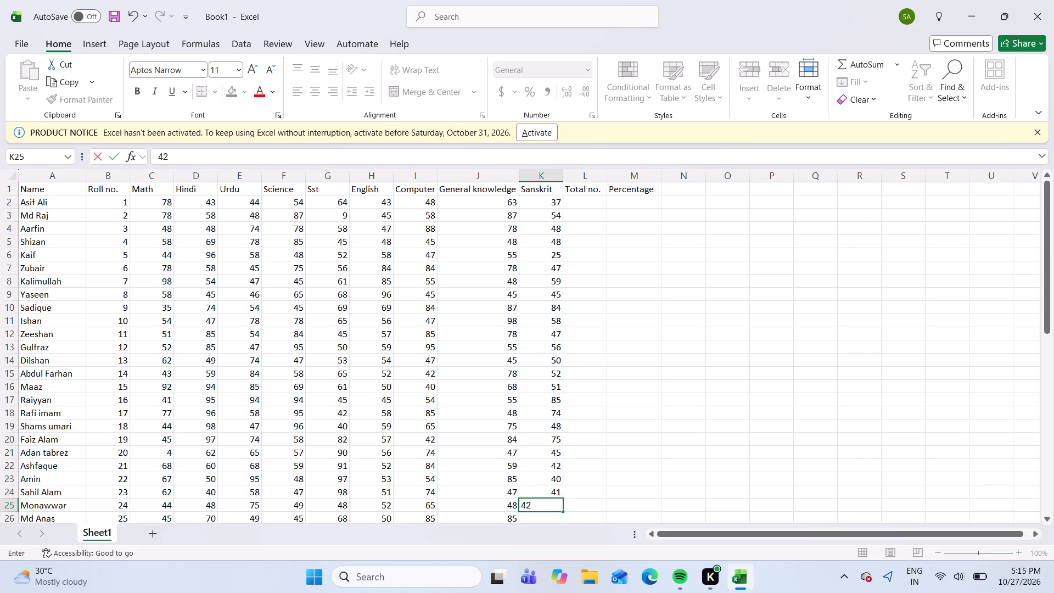
{"action": "type", "text": "423"}
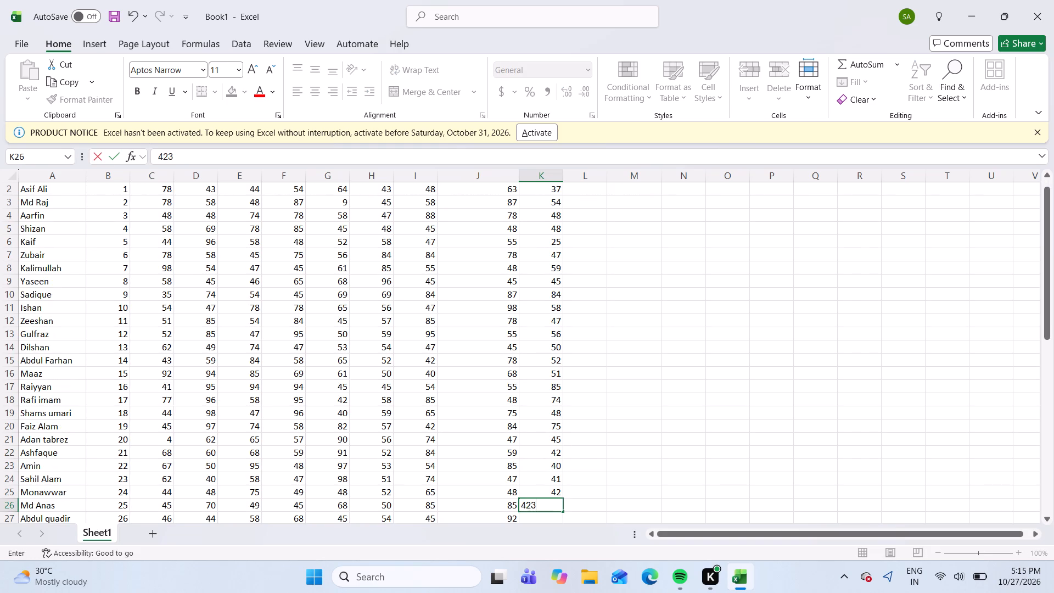
{"action": "key", "text": "BackSpace"}
{"action": "key", "text": "Down"}
Enter the Sanskrit marks 43, 47, 48, 49 and 85 in K27:K31 for roll numbers 26 to 30.
{"action": "type", "text": "43"}
{"action": "key", "text": "Down"}
{"action": "type", "text": "47"}
{"action": "key", "text": "Down"}
{"action": "type", "text": "48"}
{"action": "key", "text": "Down"}
{"action": "type", "text": "49"}
{"action": "key", "text": "Down"}
{"action": "type", "text": "85"}
{"action": "key", "text": "Down"}
Enter the Sanskrit marks 86, 84, 74, 75 and 65 in K32:K36 for roll numbers 31 to 35.
{"action": "type", "text": "86"}
{"action": "key", "text": "Down"}
{"action": "type", "text": "84"}
{"action": "key", "text": "Down"}
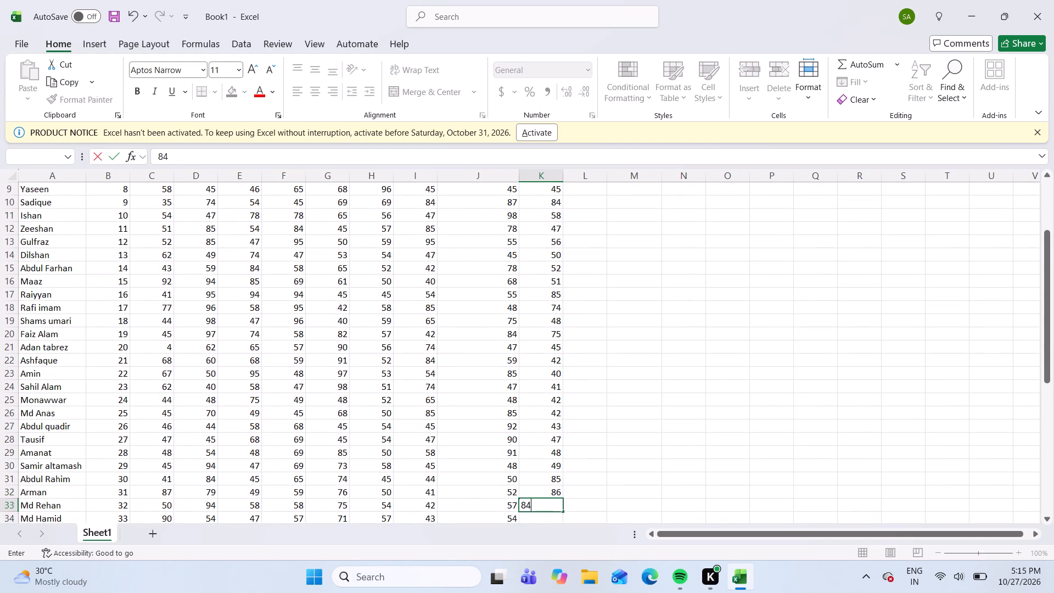
{"action": "type", "text": "74"}
{"action": "key", "text": "Down"}
{"action": "type", "text": "75"}
{"action": "key", "text": "Down"}
{"action": "type", "text": "65"}
{"action": "key", "text": "Down"}
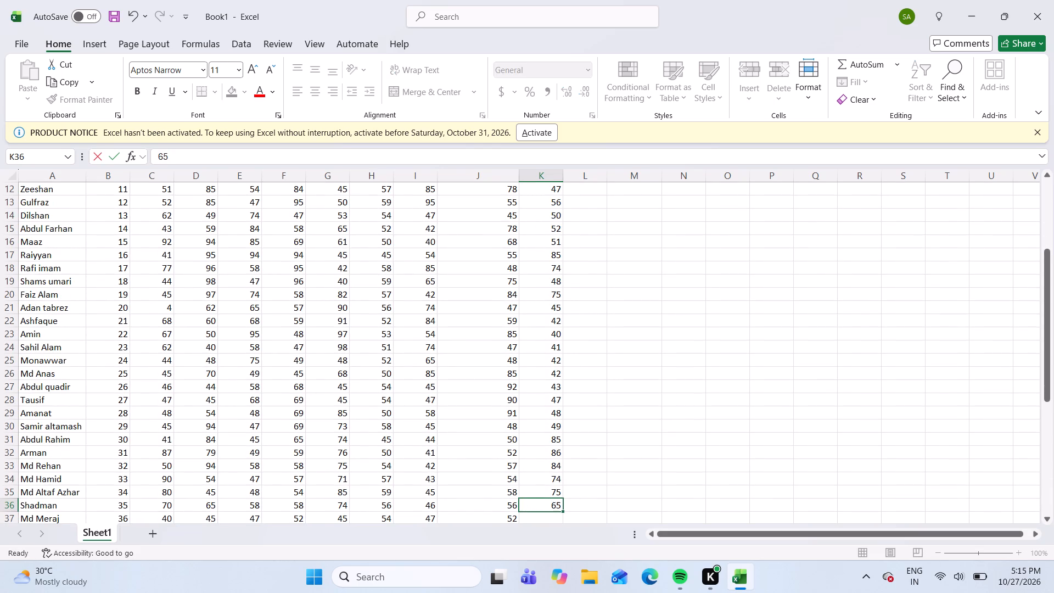
Enter the Sanskrit marks 45, 57, 58, 53 and 50 in K37:K41 for roll numbers 36 to 40.
{"action": "key", "text": "1"}
{"action": "key", "text": "BackSpace"}
{"action": "type", "text": "45"}
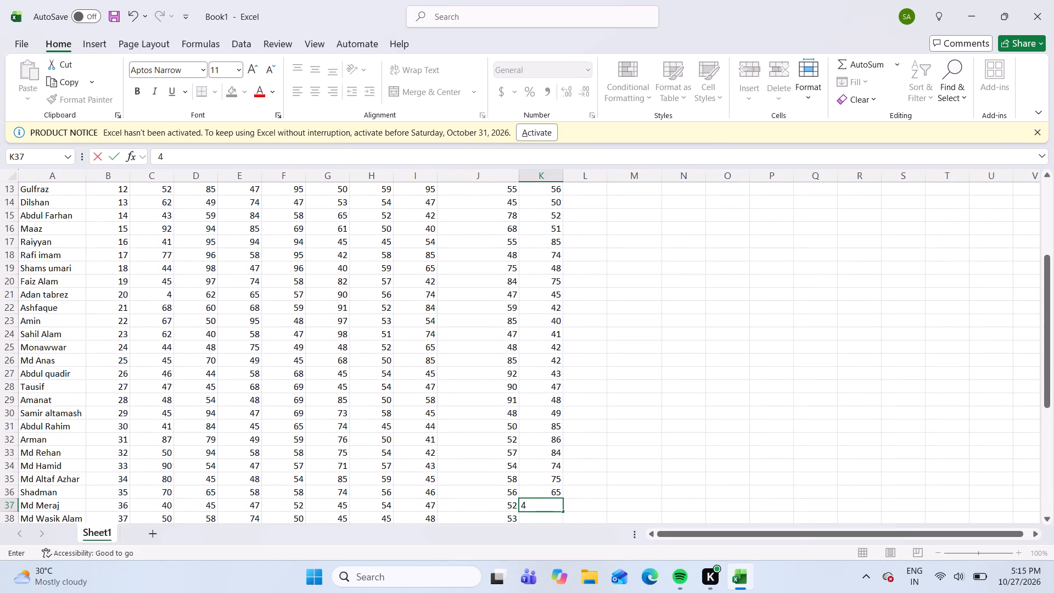
{"action": "key", "text": "Down"}
{"action": "type", "text": "57"}
{"action": "key", "text": "Down"}
{"action": "type", "text": "58"}
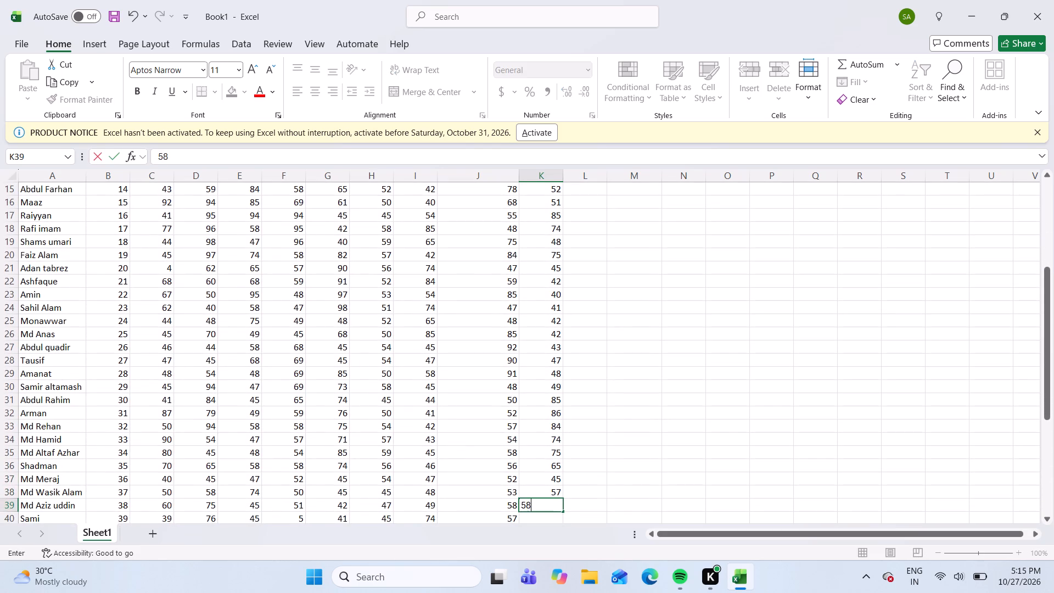
{"action": "key", "text": "Down"}
{"action": "type", "text": "53"}
{"action": "key", "text": "Down"}
{"action": "type", "text": "50"}
{"action": "key", "text": "Down"}
Enter the Sanskrit marks 56, 59, 50, 51 and 52 in K42:K46 for roll numbers 41 to 45.
{"action": "type", "text": "56"}
{"action": "key", "text": "Down"}
{"action": "key", "text": "5"}
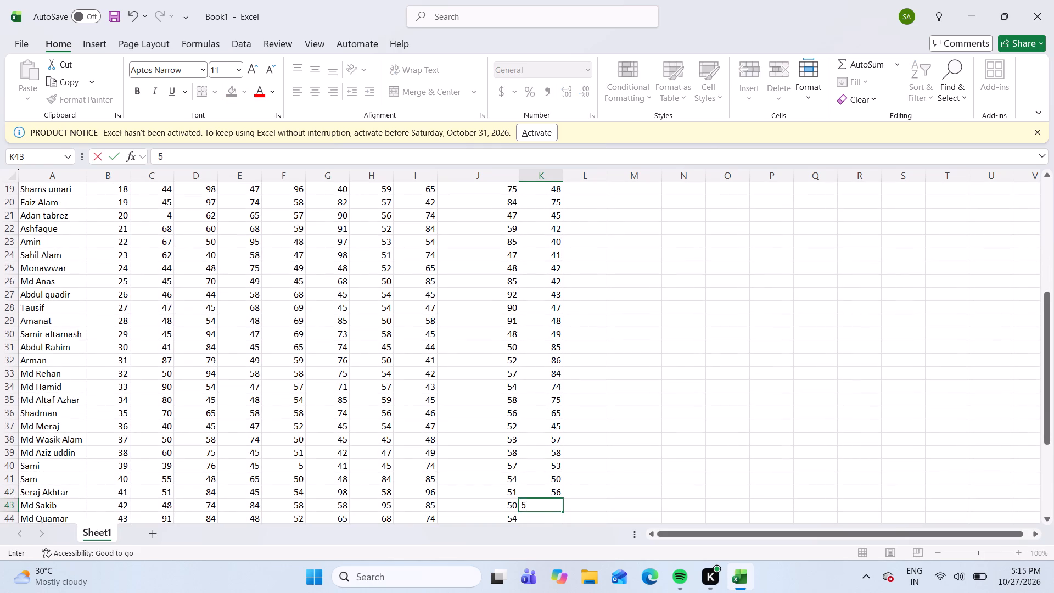
{"action": "key", "text": "9"}
{"action": "key", "text": "Down"}
{"action": "type", "text": "50"}
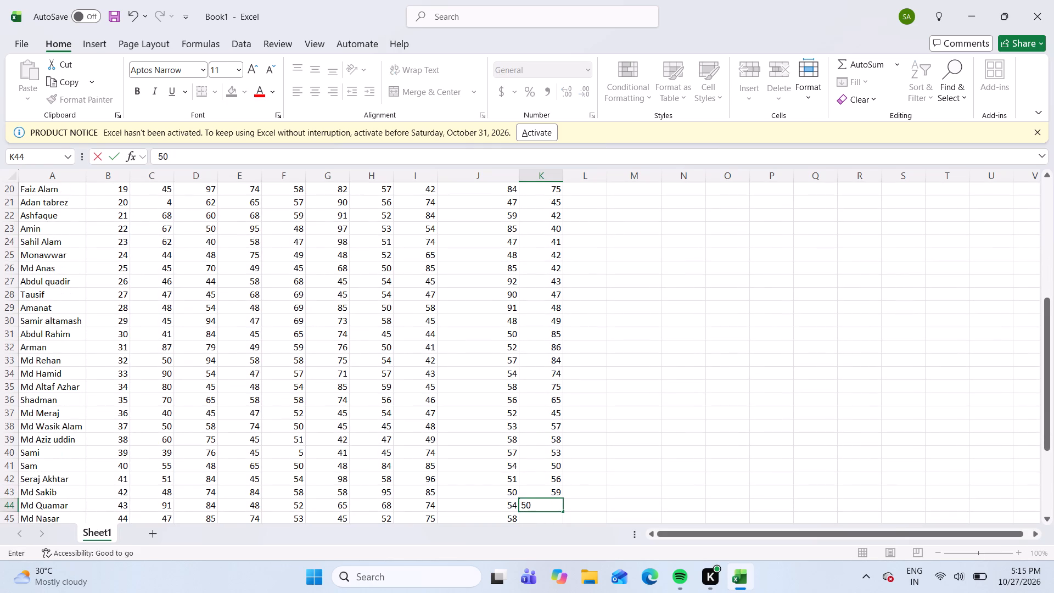
{"action": "key", "text": "Down"}
{"action": "type", "text": "51"}
{"action": "key", "text": "Down"}
{"action": "type", "text": "52"}
{"action": "key", "text": "Down"}
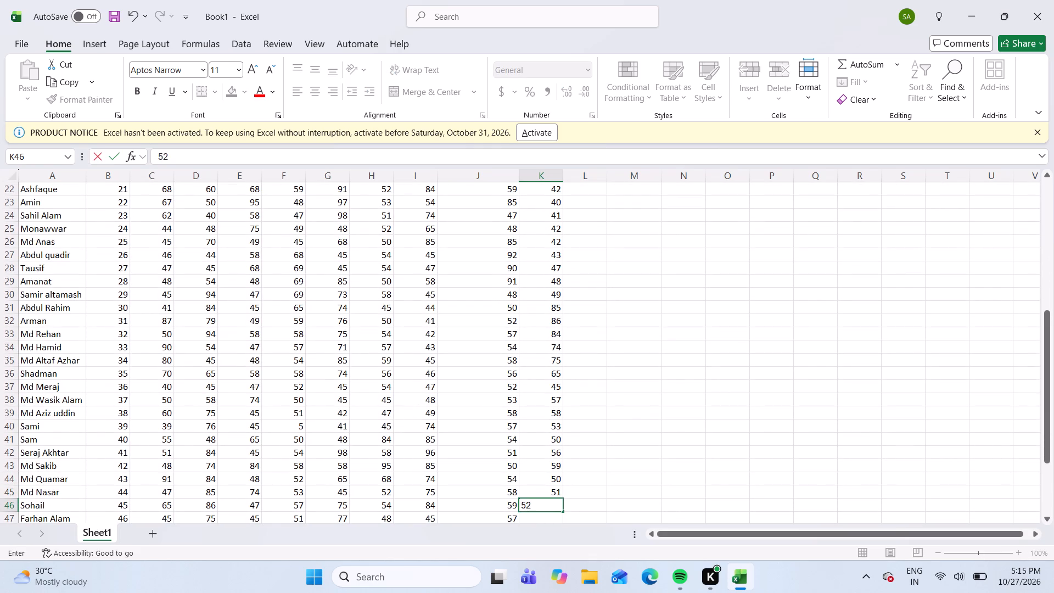
Enter the Sanskrit marks 57, 54, 59, 58 and 52 in K47:K51 for roll numbers 46 to 50.
{"action": "type", "text": "57"}
{"action": "key", "text": "Down"}
{"action": "type", "text": "54"}
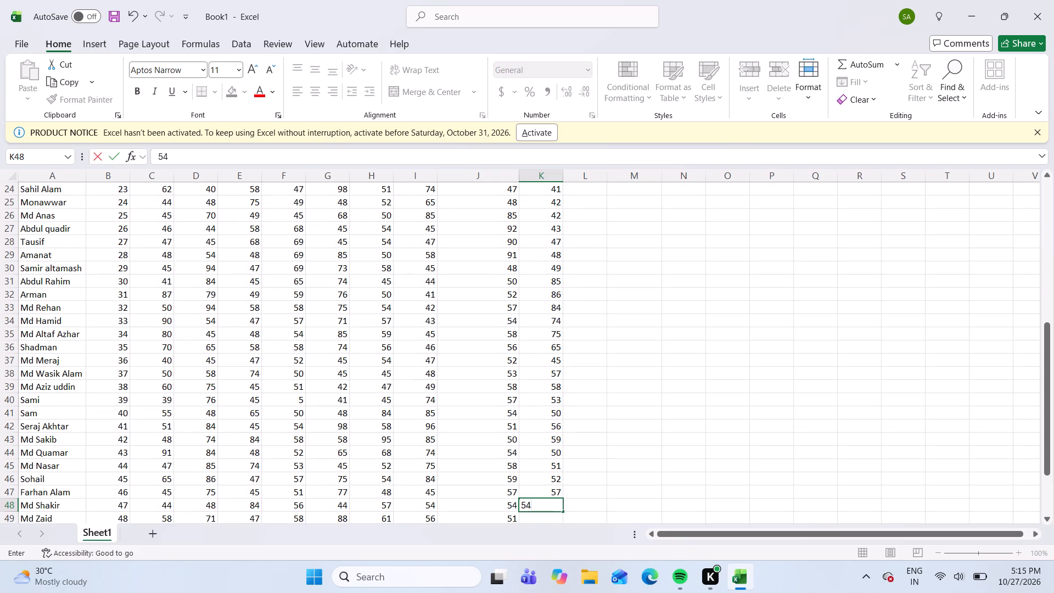
{"action": "key", "text": "Down"}
{"action": "type", "text": "59"}
{"action": "key", "text": "Down"}
{"action": "type", "text": "58"}
{"action": "key", "text": "Down"}
{"action": "type", "text": "52"}
{"action": "key", "text": "Down"}
{"action": "key", "text": "5"}
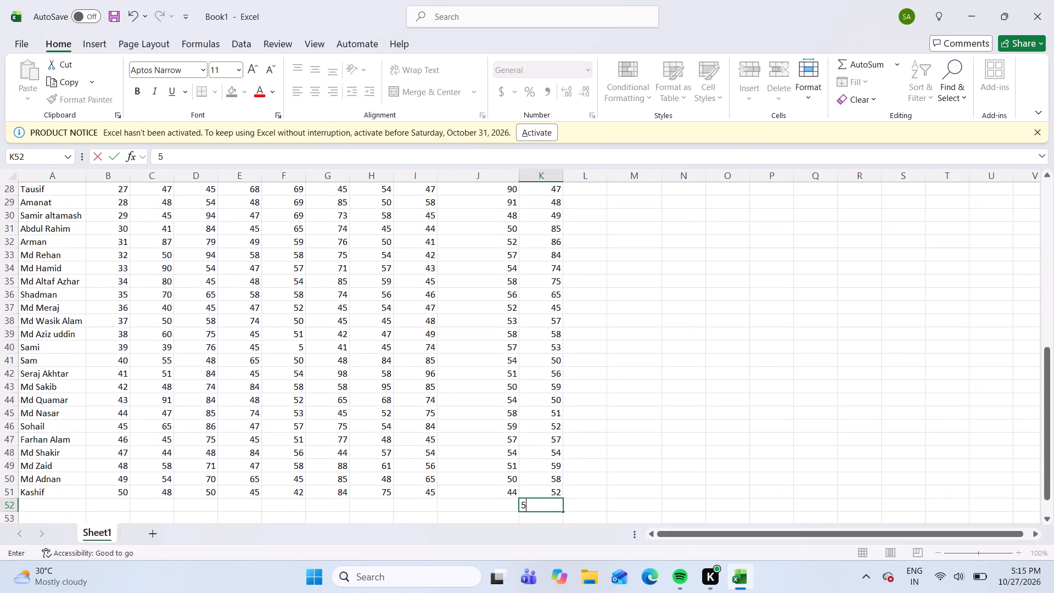
{"action": "key", "text": "BackSpace"}
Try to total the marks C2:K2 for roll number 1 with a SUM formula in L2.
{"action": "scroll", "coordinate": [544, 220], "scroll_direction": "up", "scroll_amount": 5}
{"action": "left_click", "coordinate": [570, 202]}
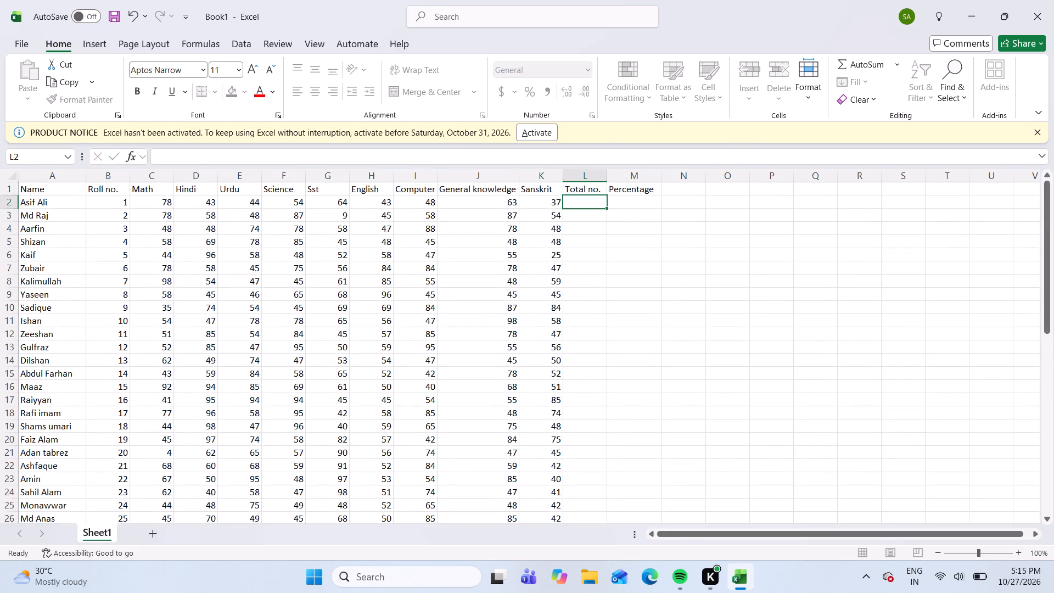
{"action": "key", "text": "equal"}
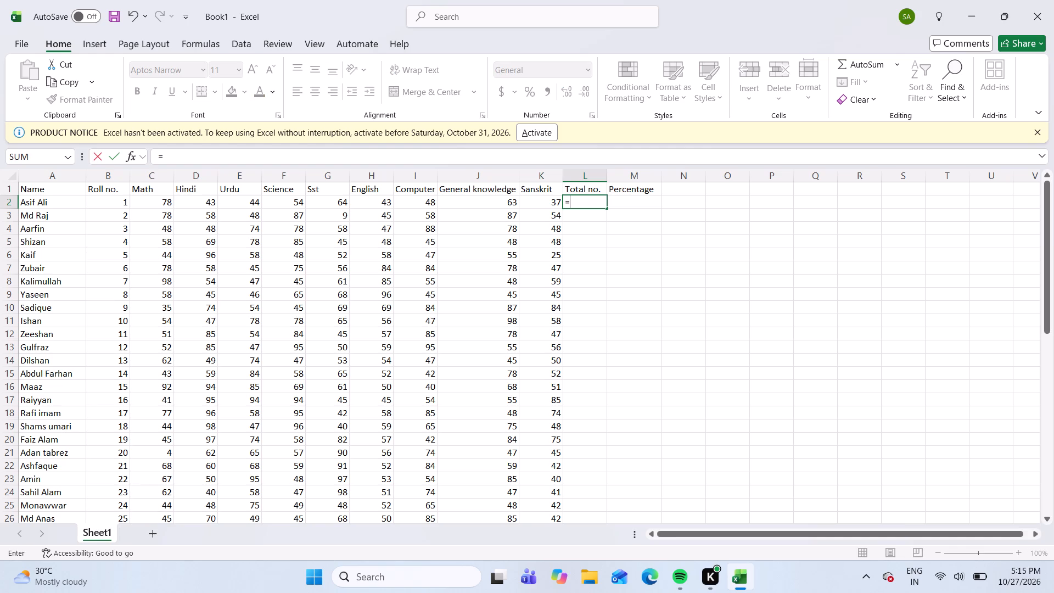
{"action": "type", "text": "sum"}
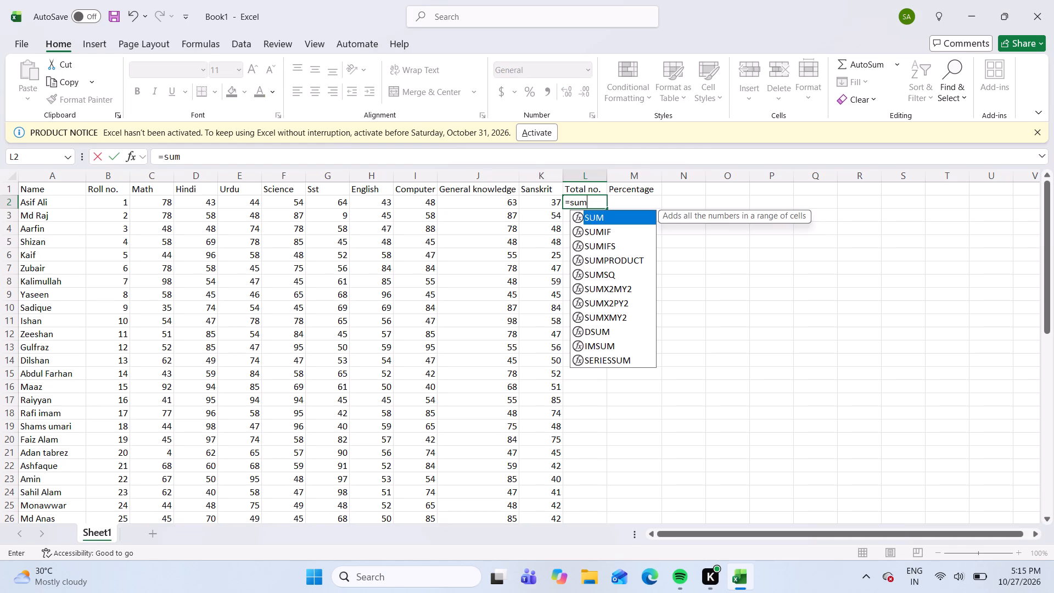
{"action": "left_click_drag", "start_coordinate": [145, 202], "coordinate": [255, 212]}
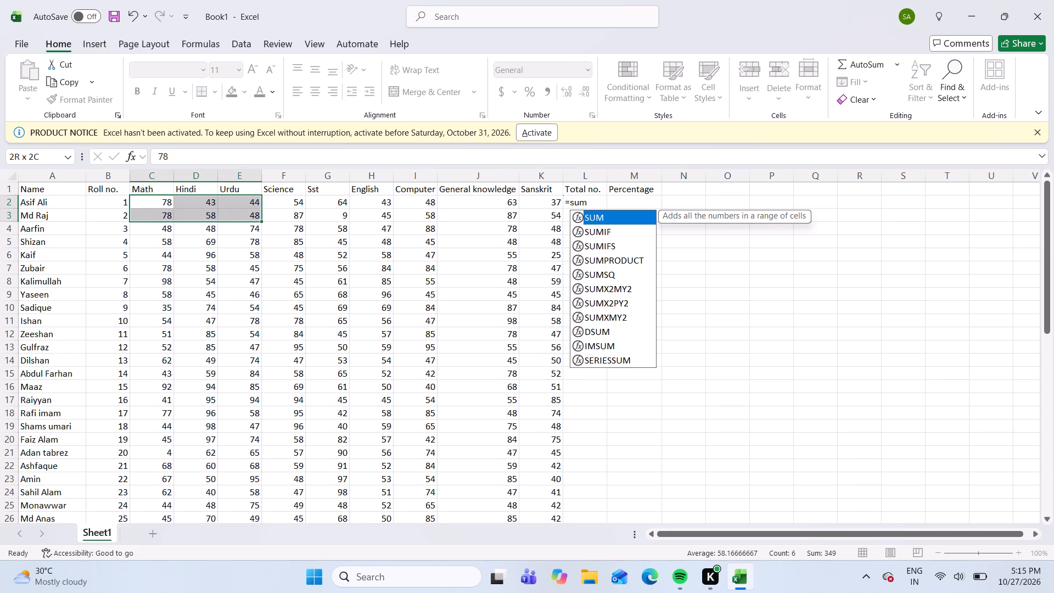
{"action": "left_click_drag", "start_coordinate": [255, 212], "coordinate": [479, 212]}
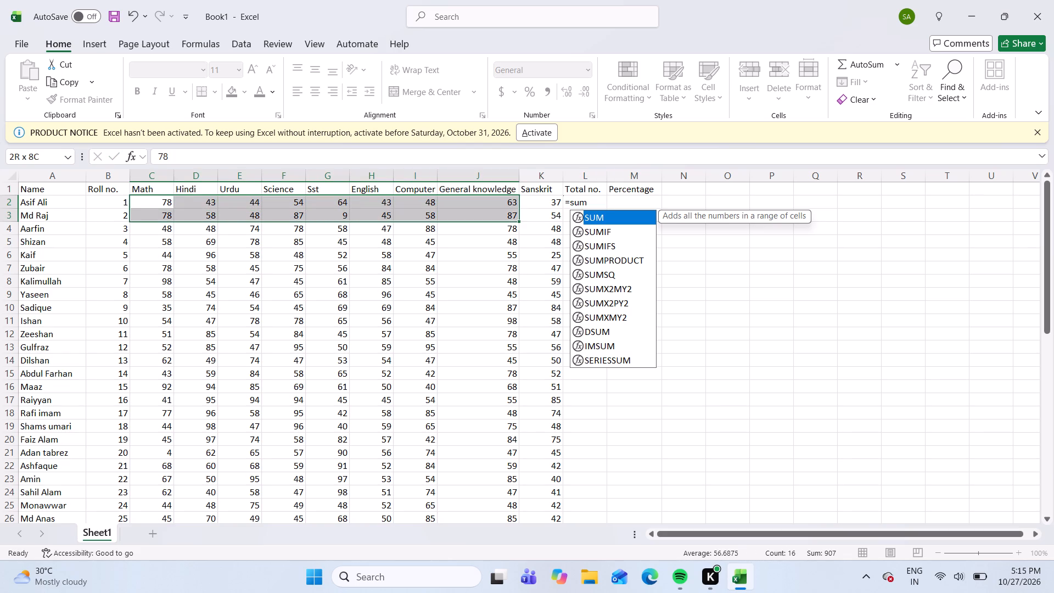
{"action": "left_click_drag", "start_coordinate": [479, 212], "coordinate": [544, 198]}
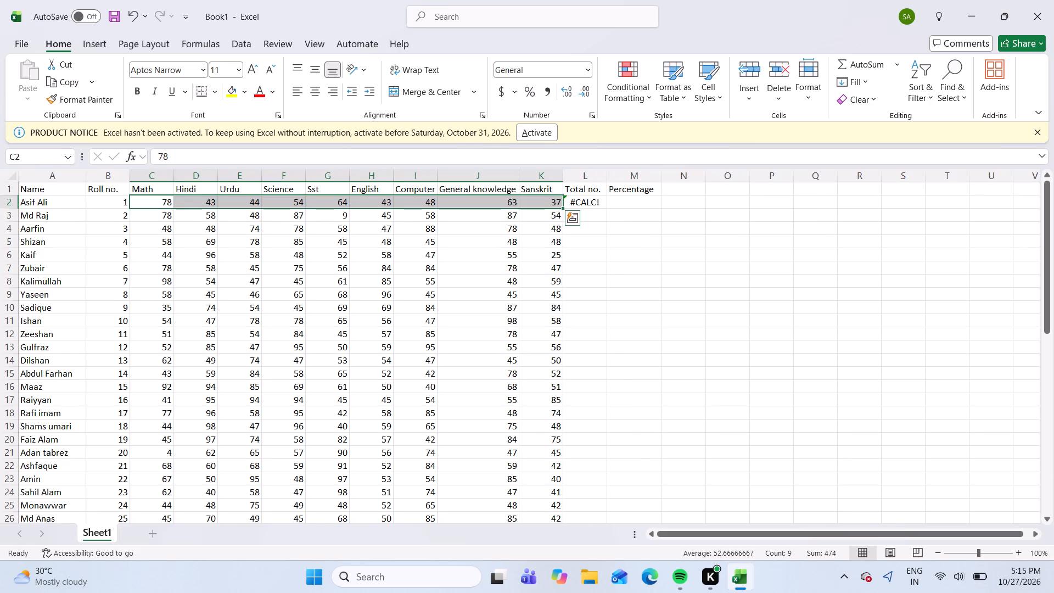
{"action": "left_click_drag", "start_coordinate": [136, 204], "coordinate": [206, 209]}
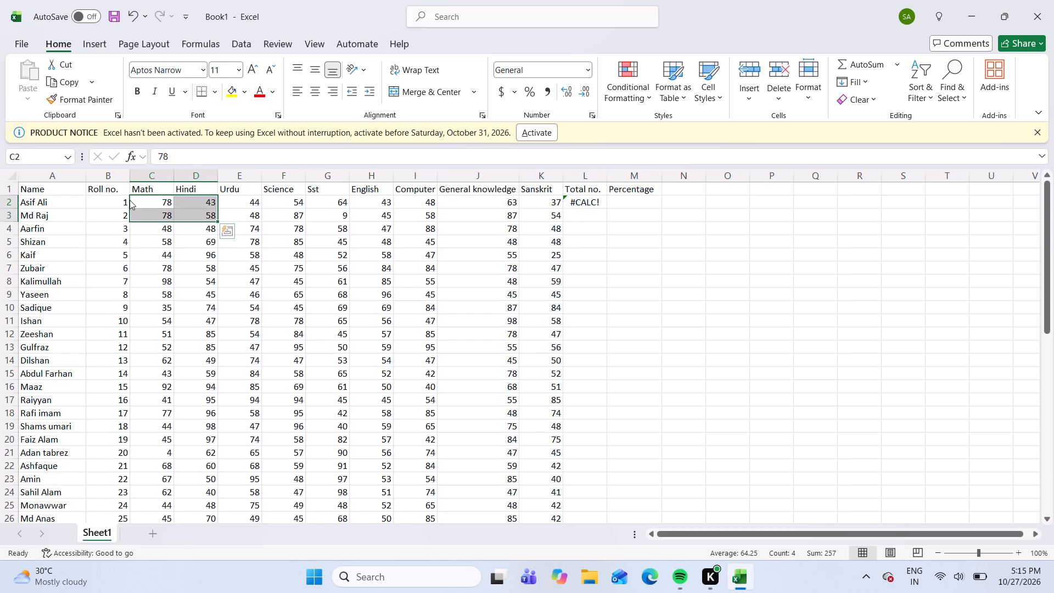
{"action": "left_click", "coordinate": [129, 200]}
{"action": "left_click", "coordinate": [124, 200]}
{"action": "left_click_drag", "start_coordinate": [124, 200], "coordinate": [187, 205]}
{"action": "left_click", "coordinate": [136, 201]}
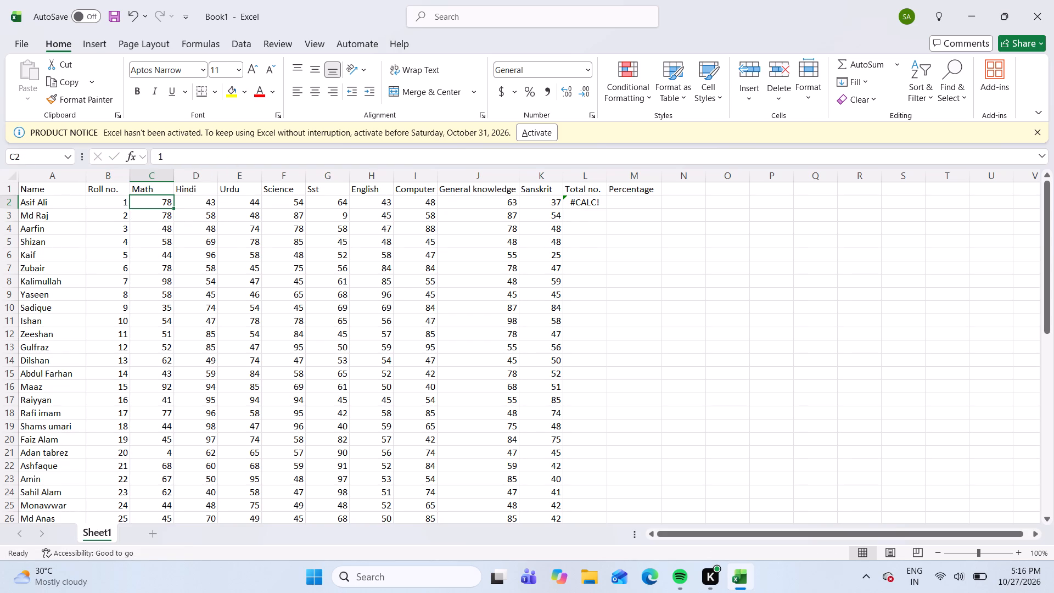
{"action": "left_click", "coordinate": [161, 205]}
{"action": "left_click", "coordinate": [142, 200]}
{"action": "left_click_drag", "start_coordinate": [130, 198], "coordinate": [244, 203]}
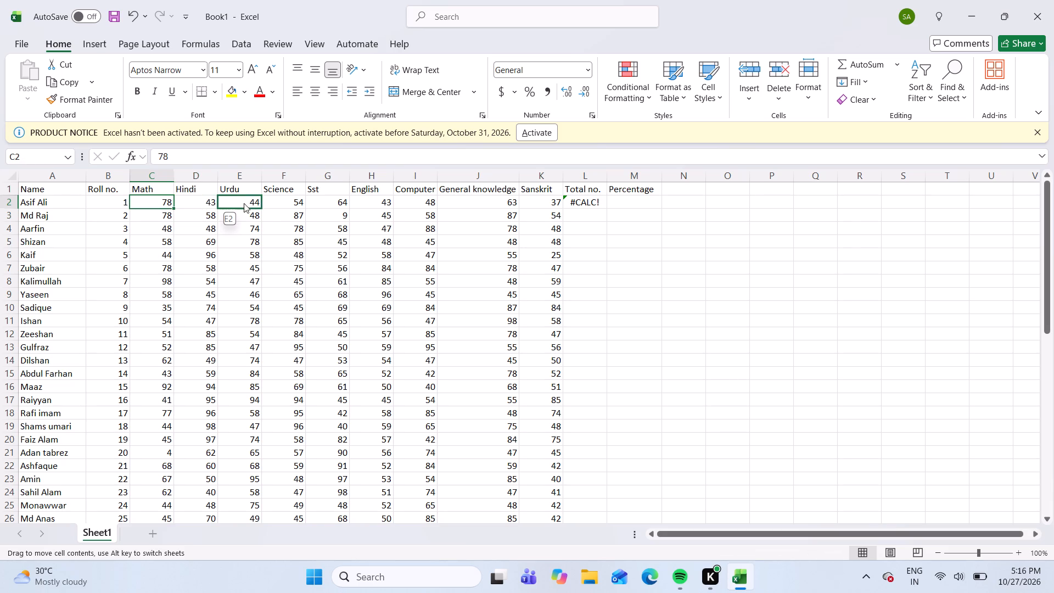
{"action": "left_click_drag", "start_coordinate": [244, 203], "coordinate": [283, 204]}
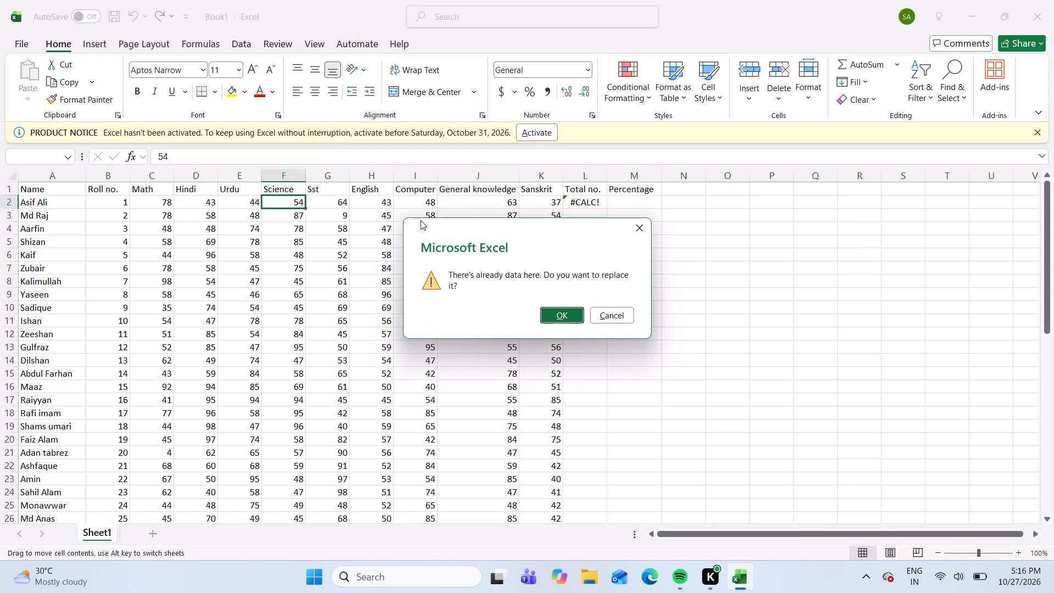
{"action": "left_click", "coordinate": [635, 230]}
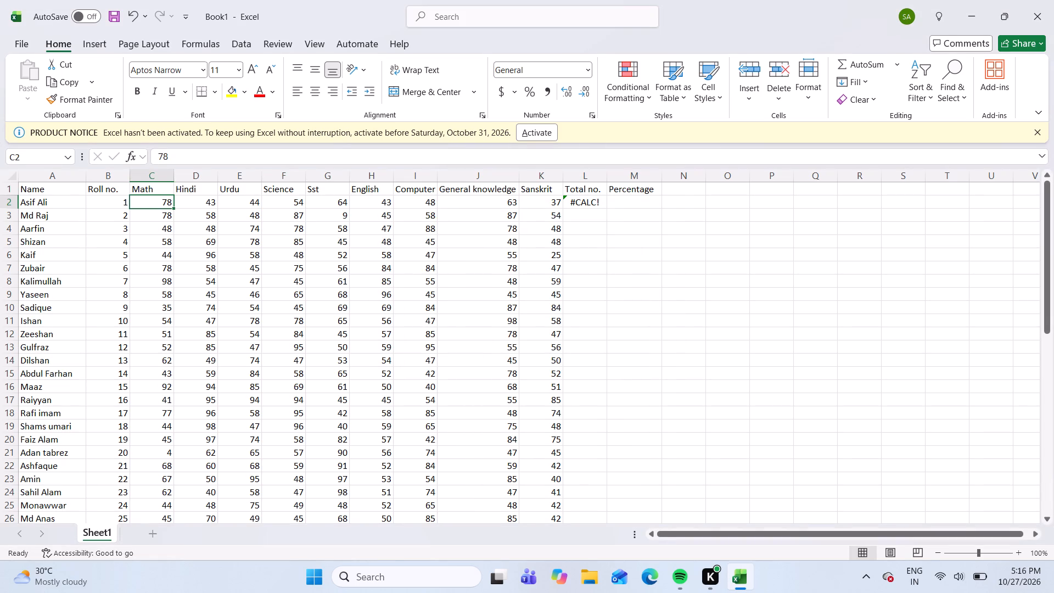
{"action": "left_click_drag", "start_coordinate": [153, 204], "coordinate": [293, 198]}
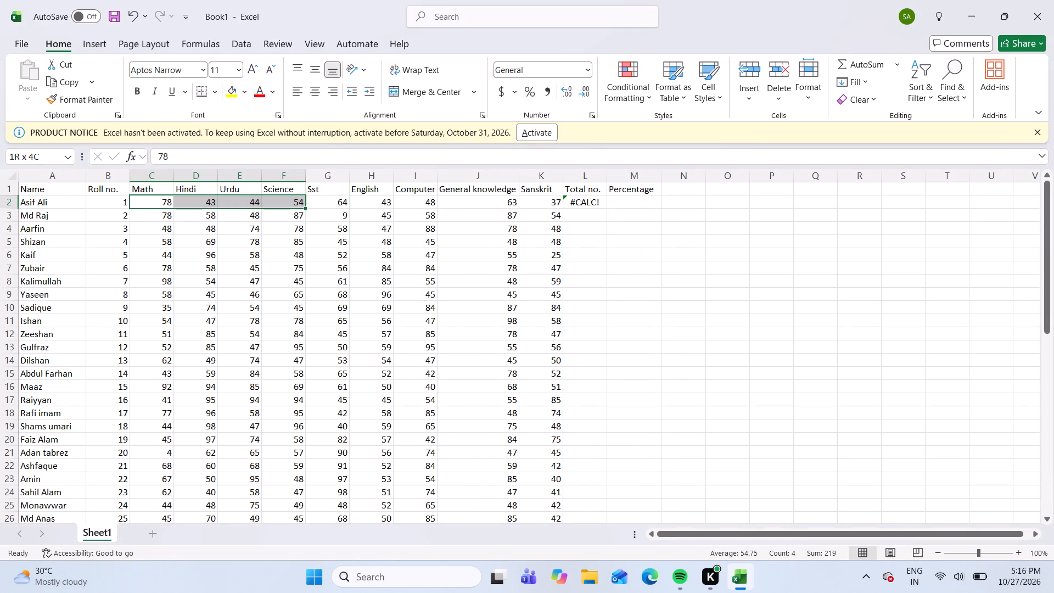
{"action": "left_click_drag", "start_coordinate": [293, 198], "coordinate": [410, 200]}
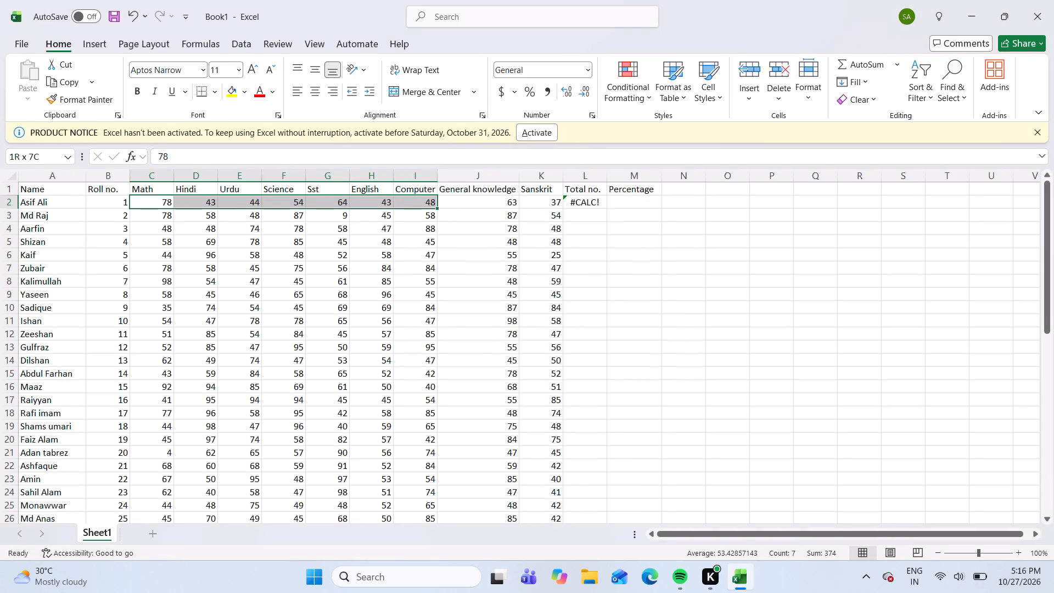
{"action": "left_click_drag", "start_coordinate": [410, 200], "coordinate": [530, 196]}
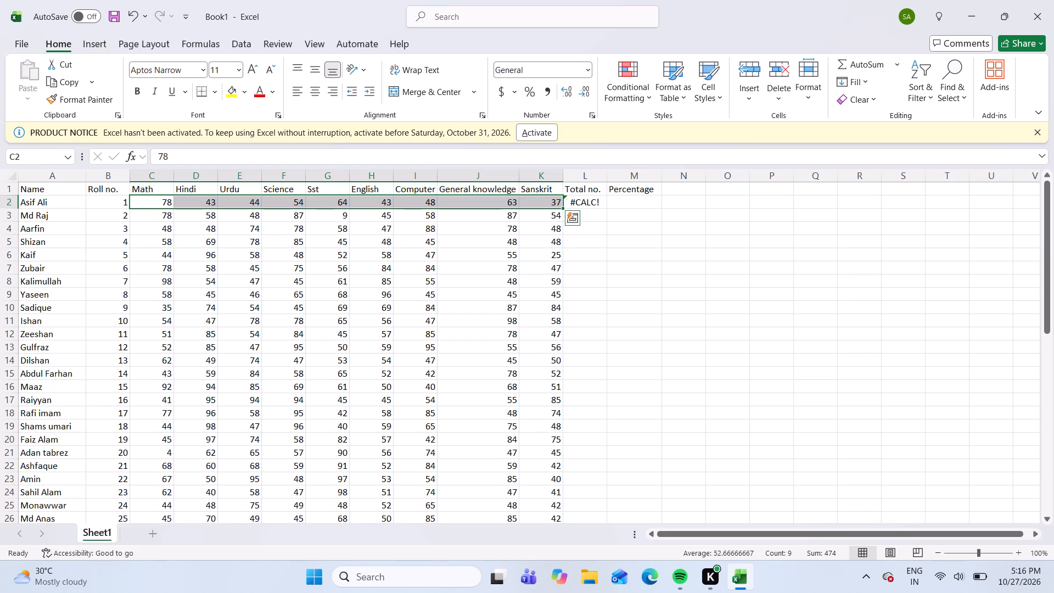
Replace the content of L2 with =SUM(C2:K2) to total roll number 1's marks from Math to Sanskrit.
{"action": "left_click", "coordinate": [597, 208]}
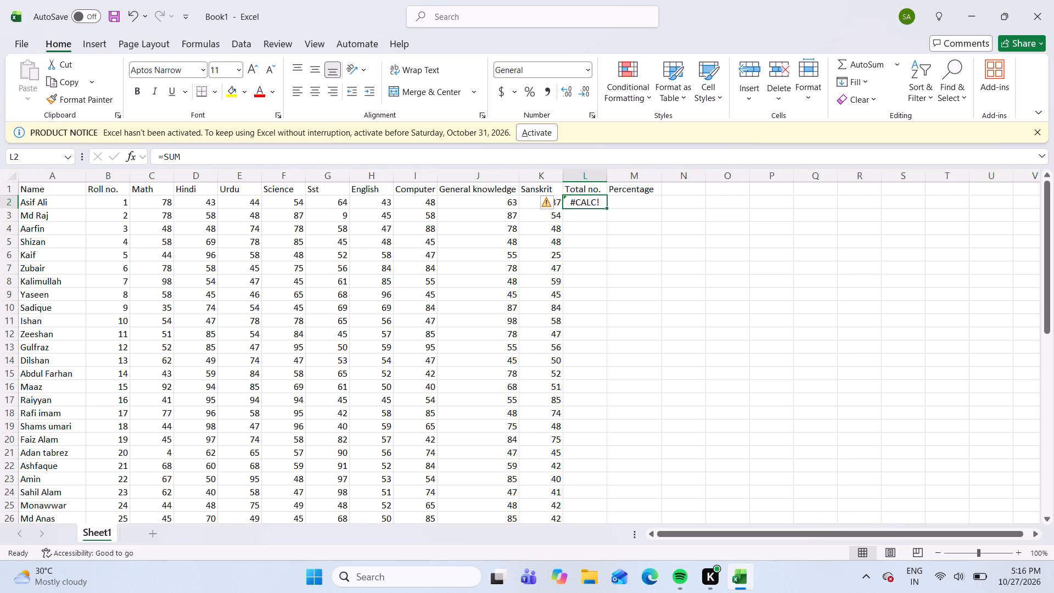
{"action": "key", "text": "BackSpace"}
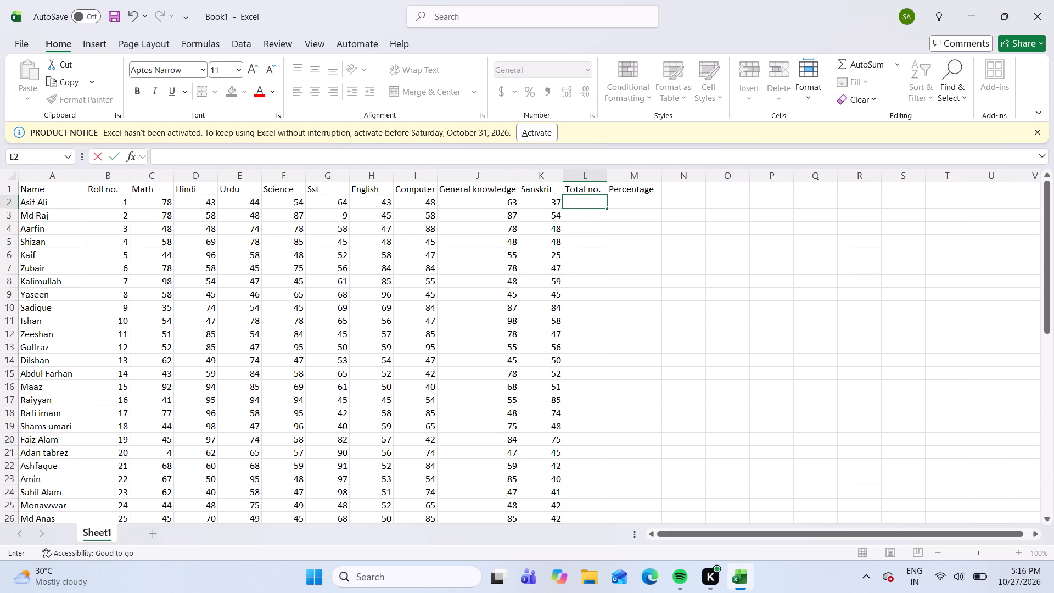
{"action": "type", "text": "=sum"}
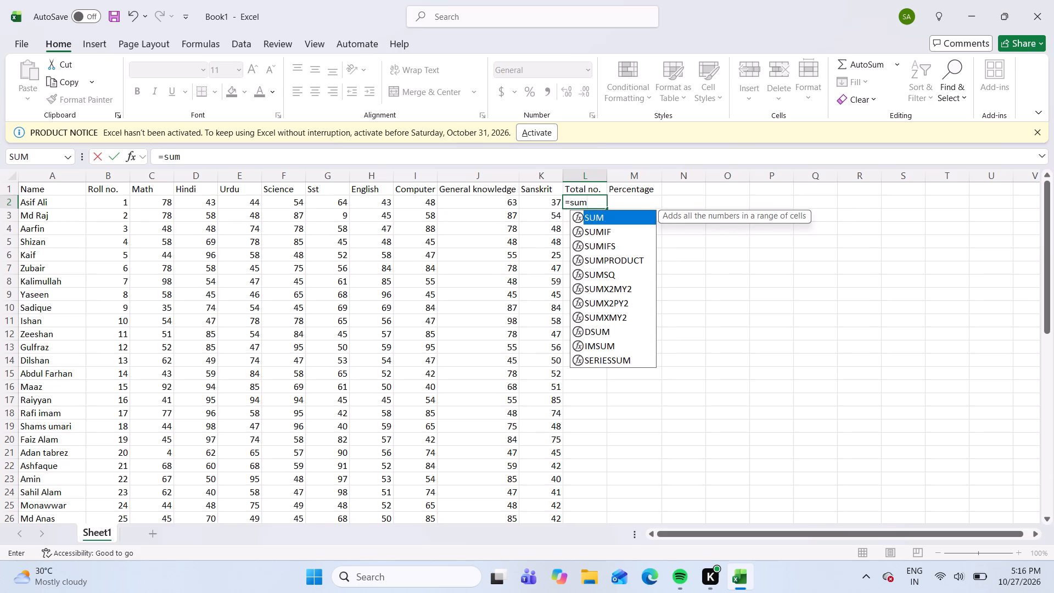
{"action": "key", "text": "shift+parenleft"}
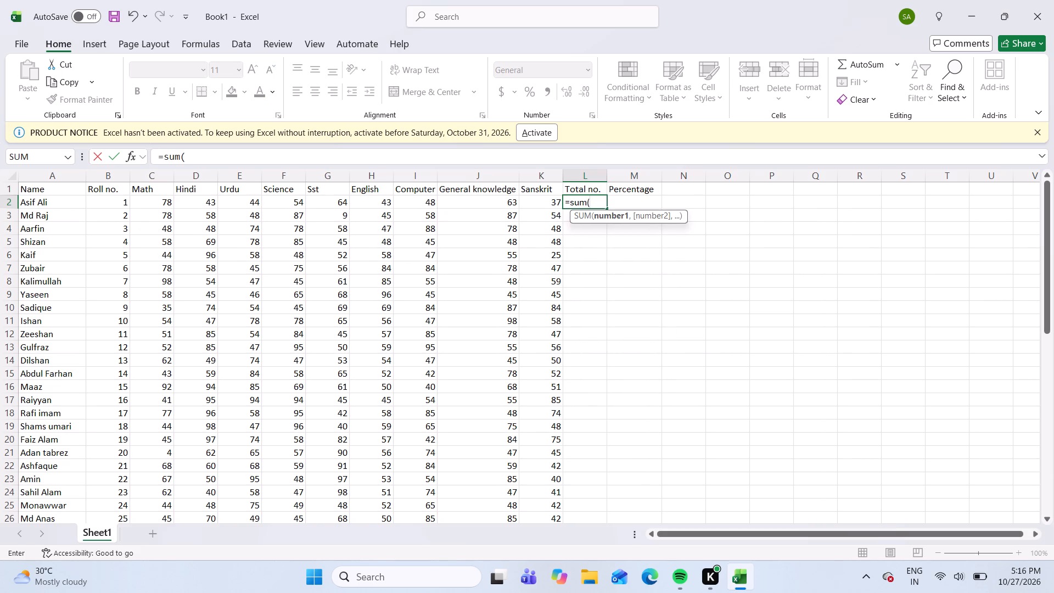
{"action": "left_click_drag", "start_coordinate": [154, 200], "coordinate": [299, 214]}
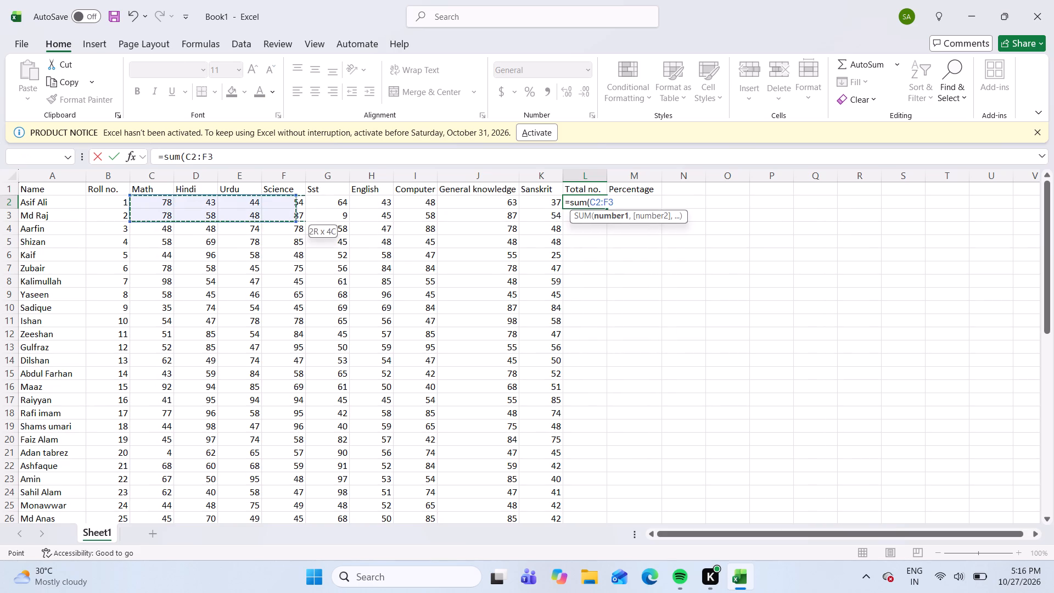
{"action": "left_click_drag", "start_coordinate": [299, 214], "coordinate": [520, 199]}
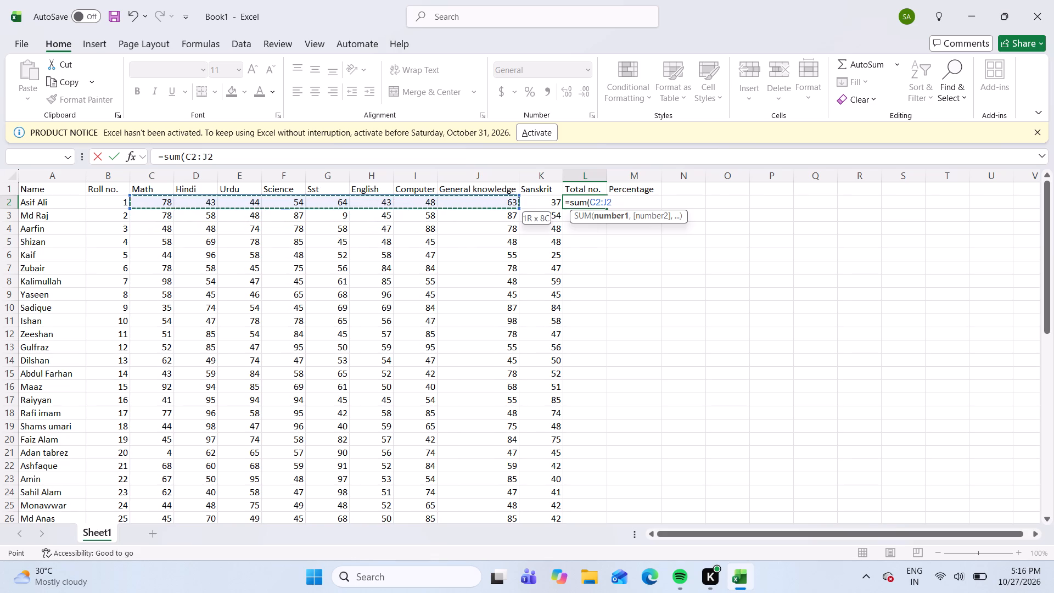
{"action": "left_click_drag", "start_coordinate": [520, 199], "coordinate": [534, 199]}
{"action": "key", "text": "Return"}
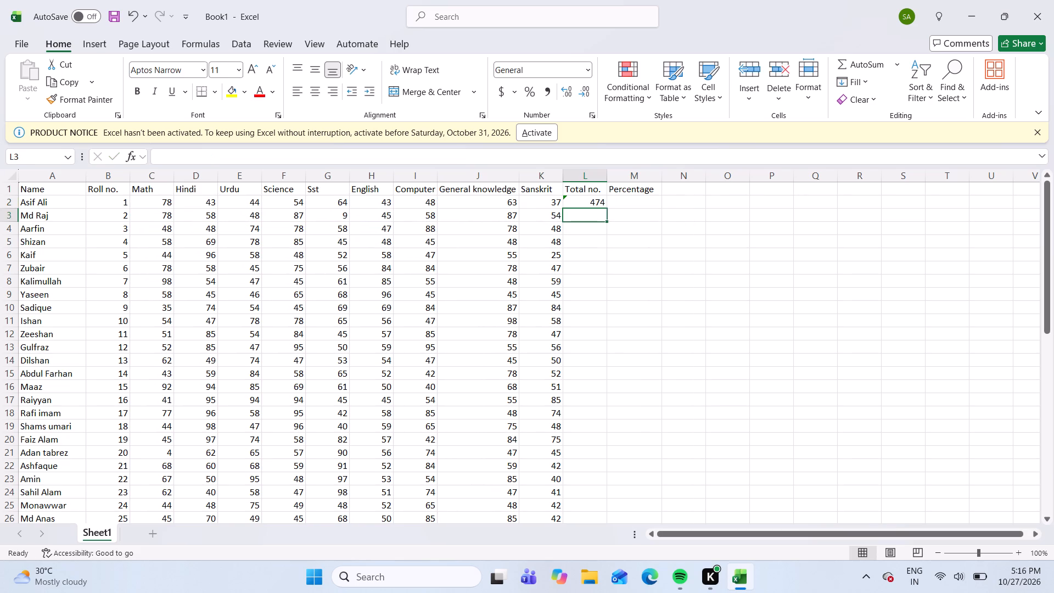
Fill the SUM formula from L2 down into L3 to total roll number 2's marks.
{"action": "key", "text": "ctrl+q"}
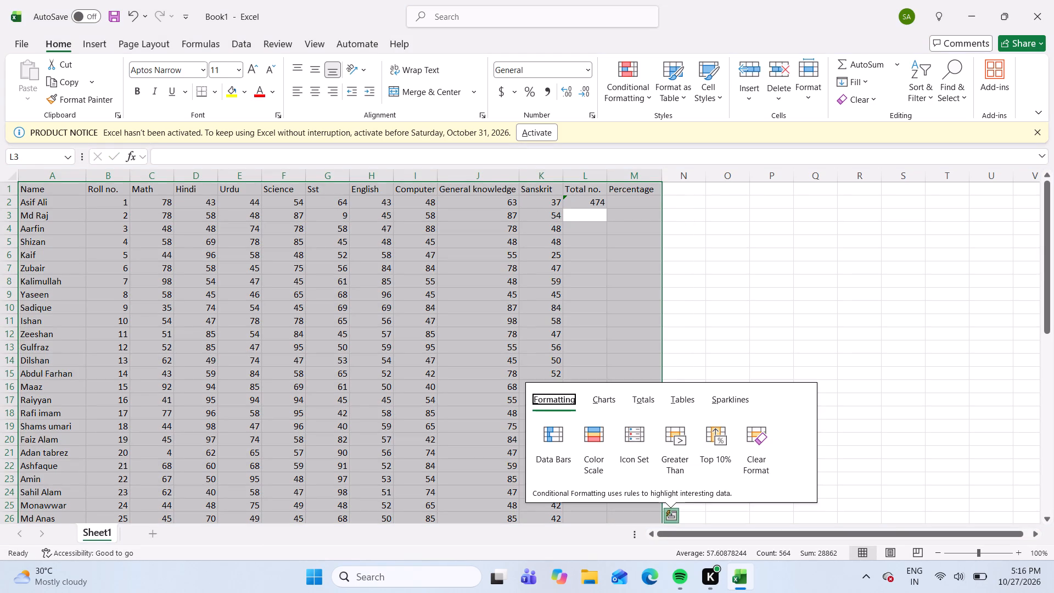
{"action": "left_click", "coordinate": [715, 221]}
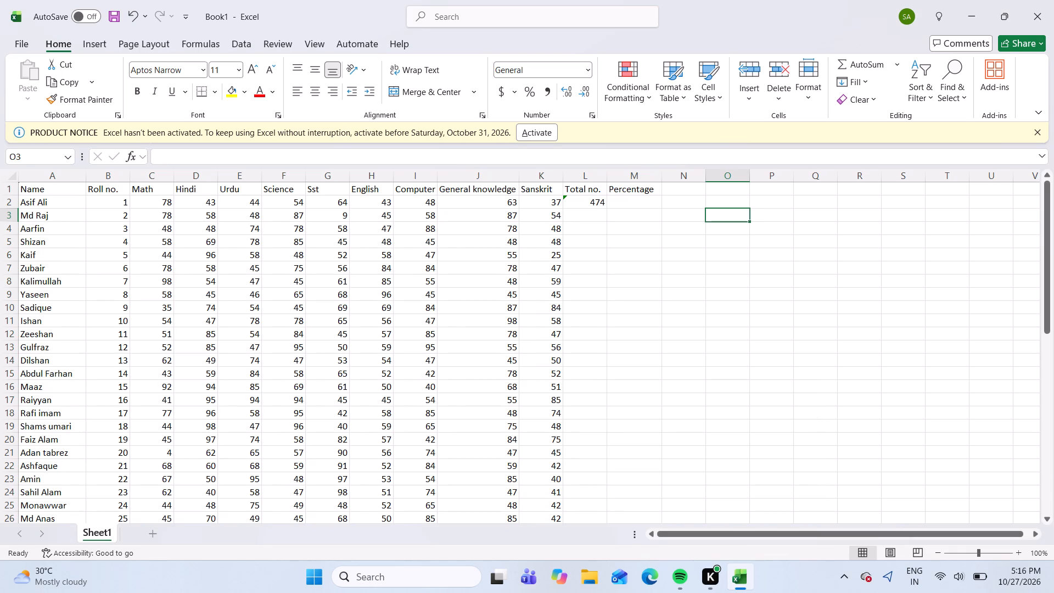
{"action": "left_click", "coordinate": [585, 216]}
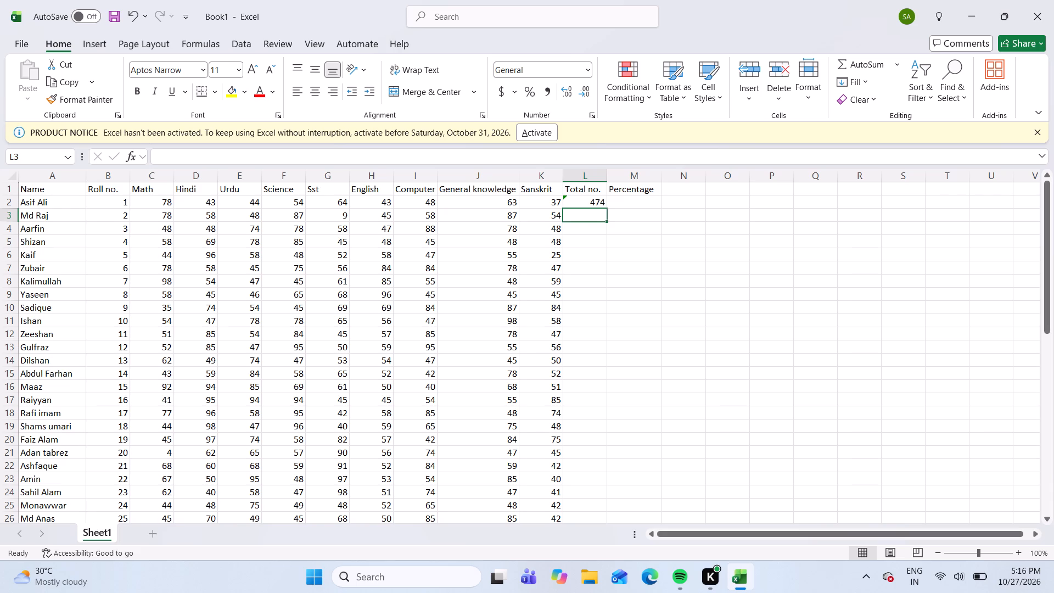
{"action": "key", "text": "ctrl+d"}
Ignore the formula error flags on the totals in L3 and L2.
{"action": "left_click", "coordinate": [550, 214]}
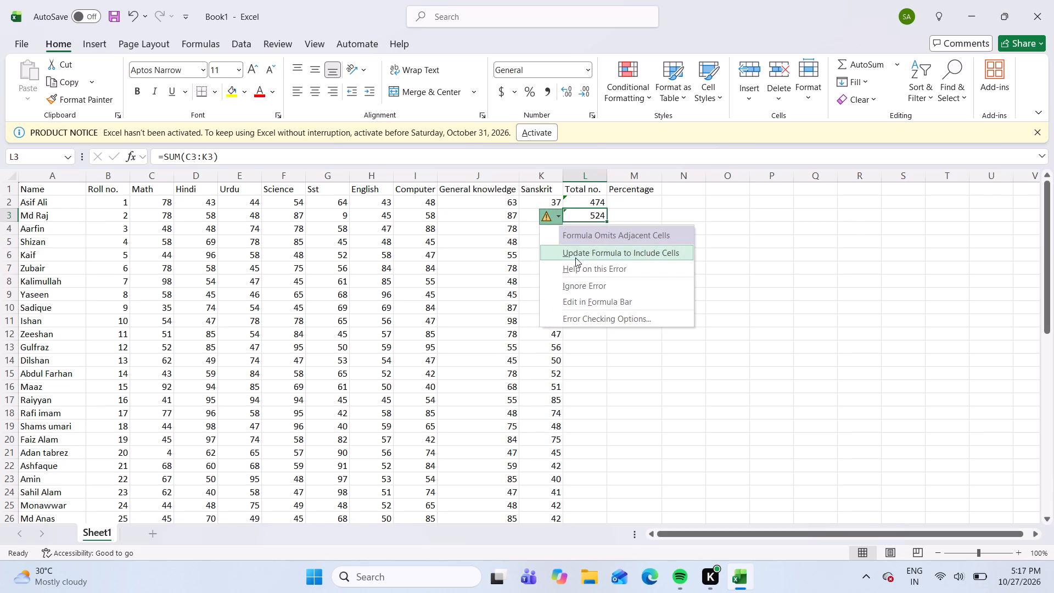
{"action": "left_click", "coordinate": [596, 287]}
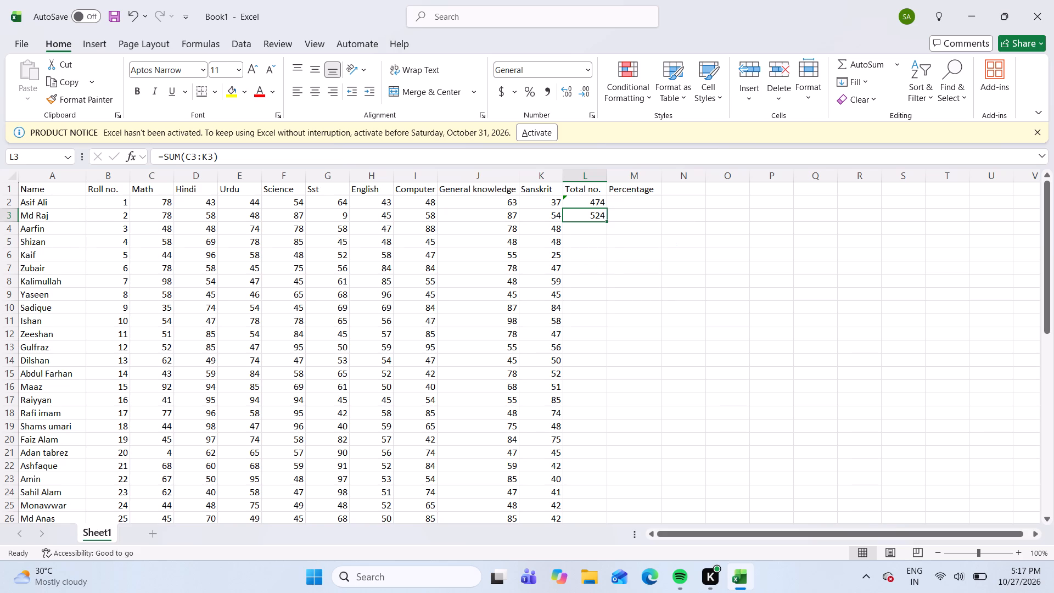
{"action": "left_click", "coordinate": [579, 202]}
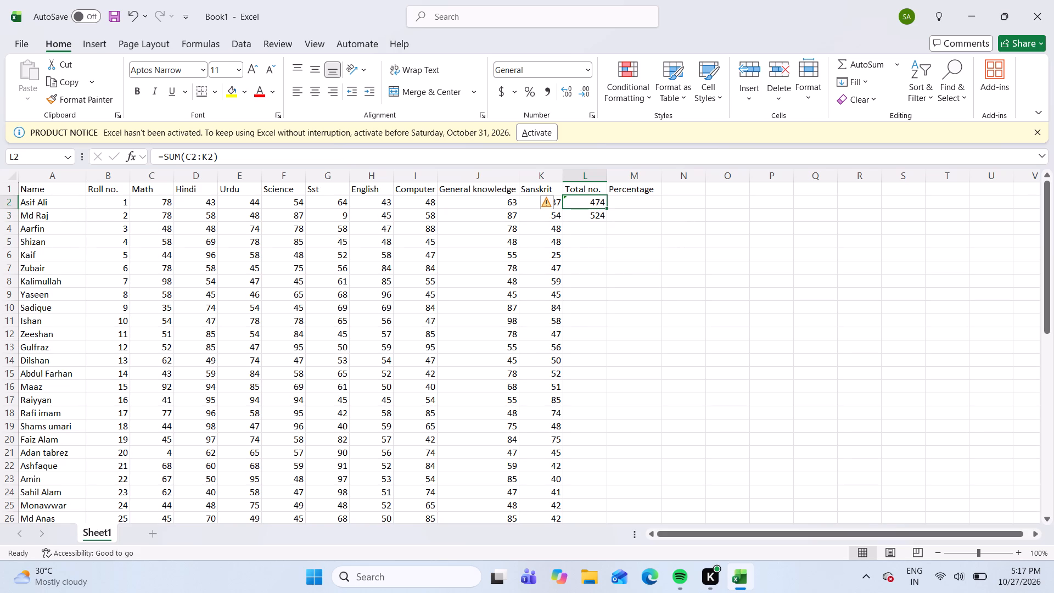
{"action": "left_click", "coordinate": [550, 202]}
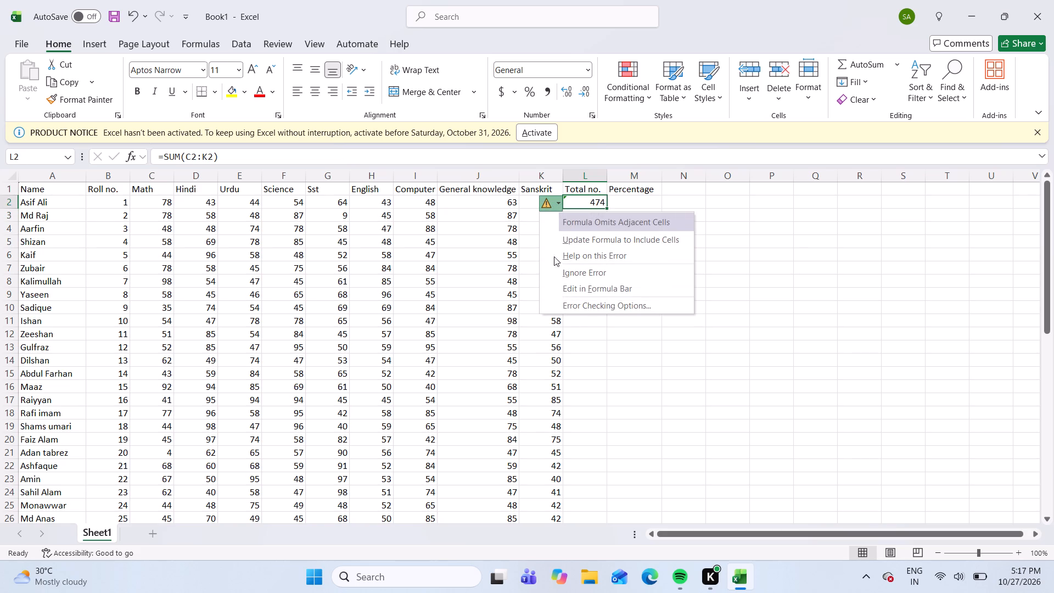
{"action": "left_click", "coordinate": [577, 277]}
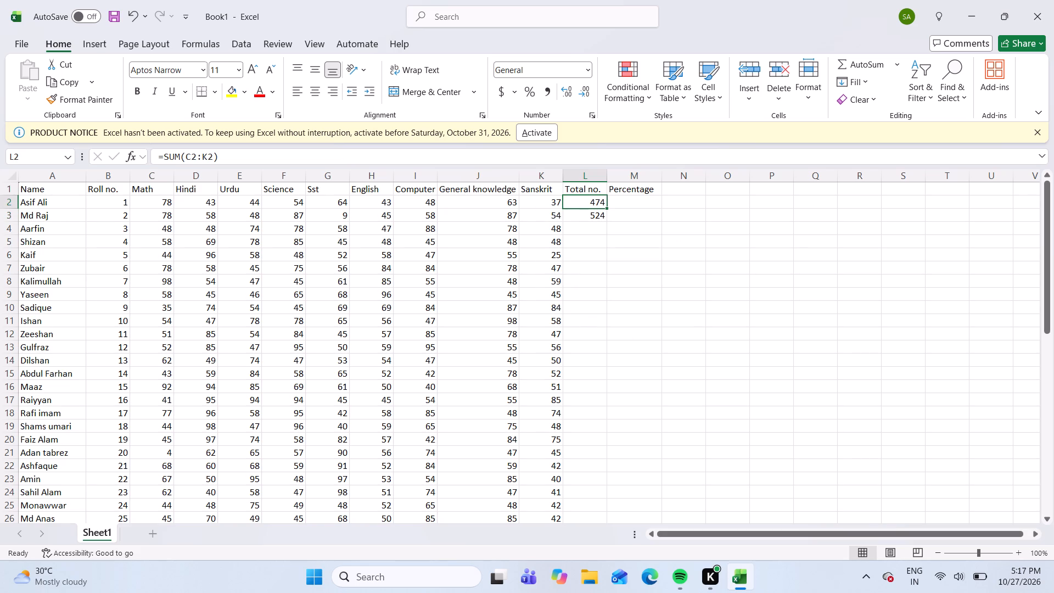
Total roll number 3's marks from Math to Sanskrit in L4 with =SUM(C4:K4).
{"action": "left_click", "coordinate": [584, 234]}
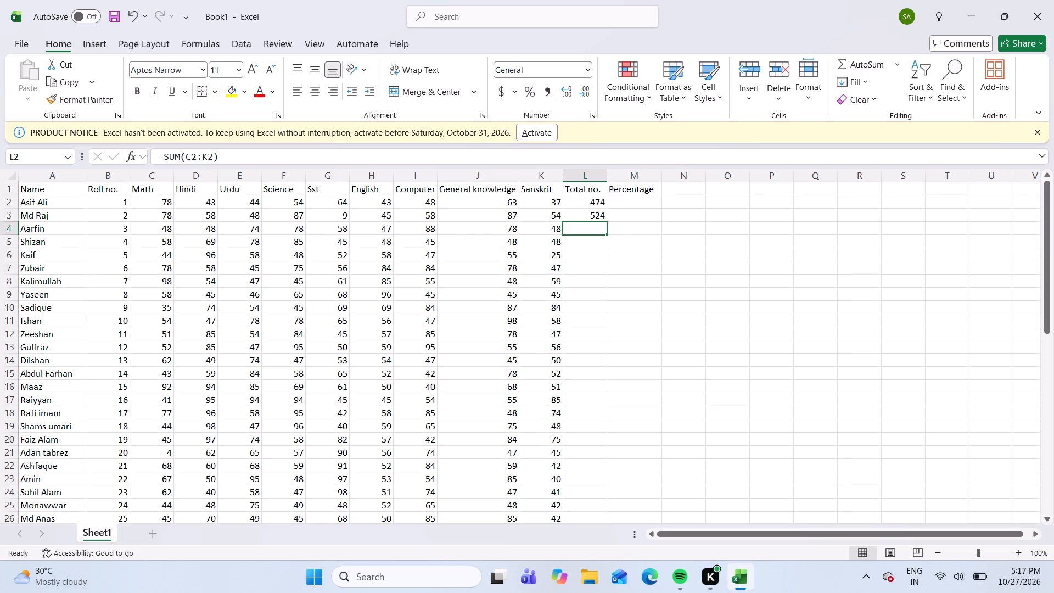
{"action": "key", "text": "equal"}
{"action": "type", "text": "sum"}
{"action": "key", "text": "shift+parenleft"}
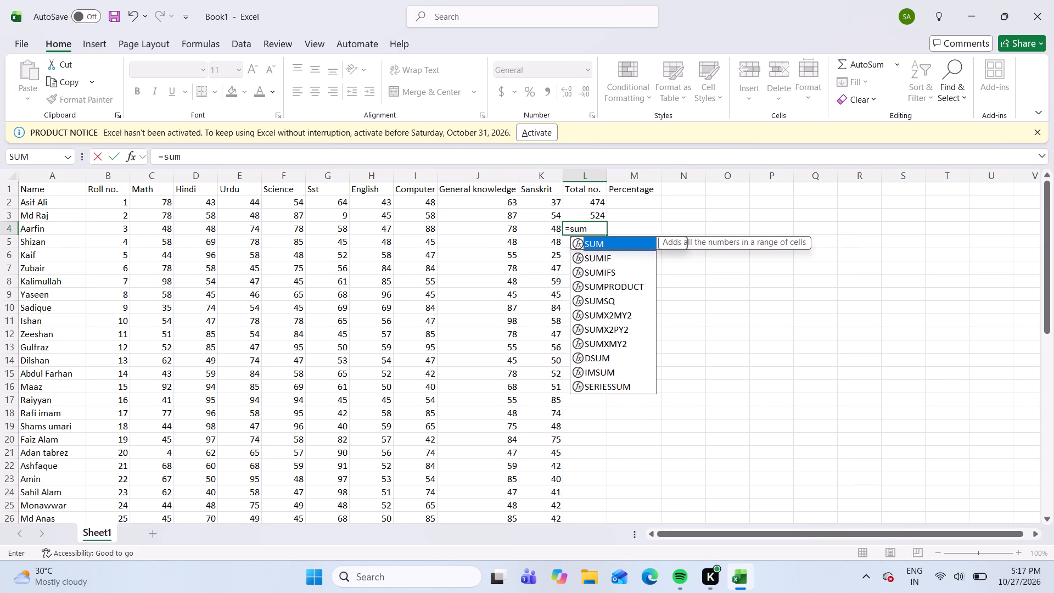
{"action": "scroll", "coordinate": [591, 232], "scroll_direction": "up", "scroll_amount": 1}
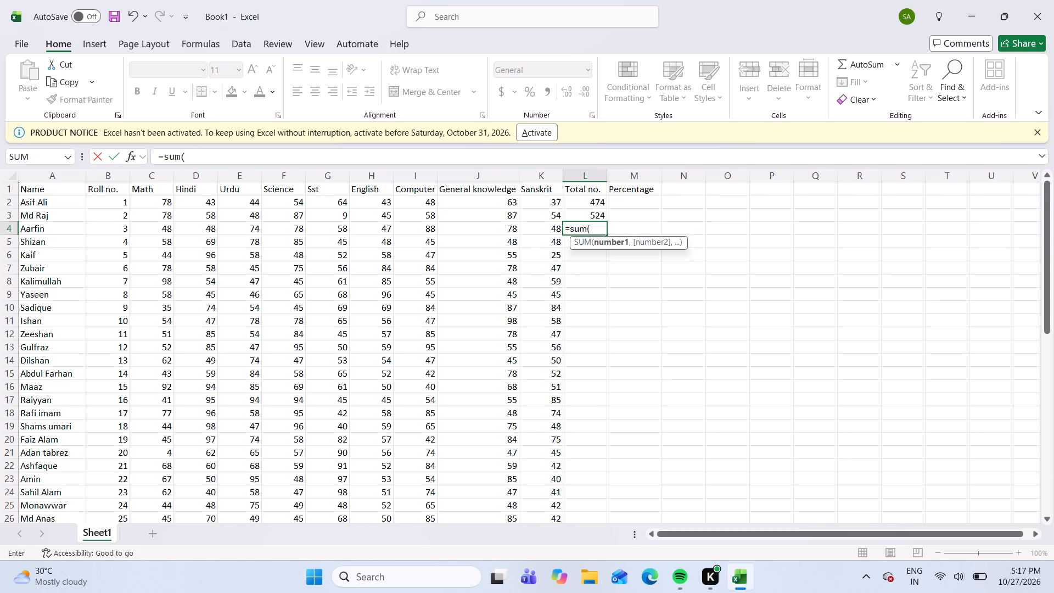
{"action": "left_click_drag", "start_coordinate": [161, 227], "coordinate": [288, 239]}
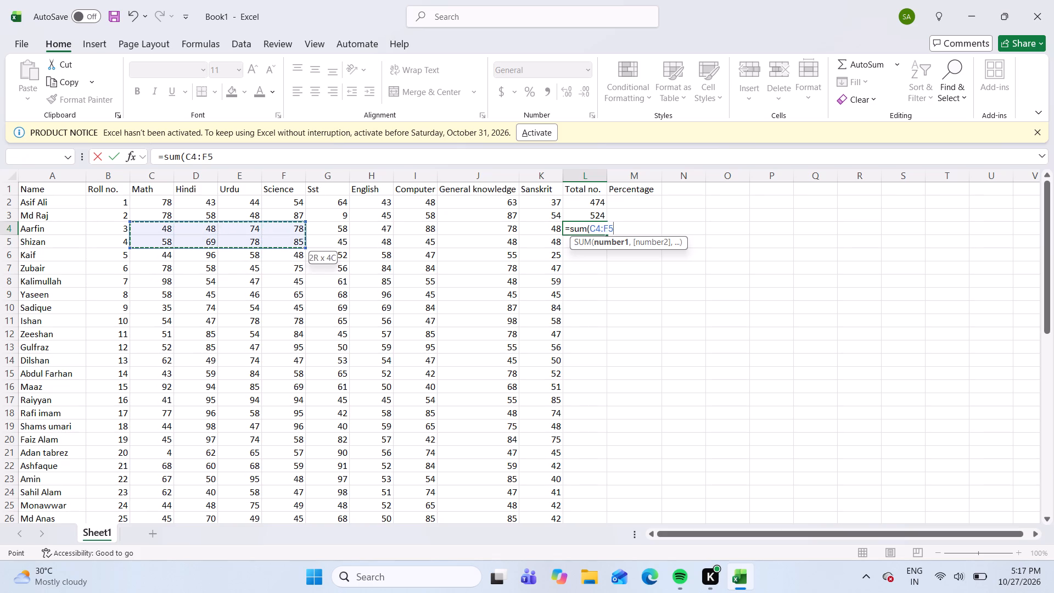
{"action": "left_click_drag", "start_coordinate": [288, 239], "coordinate": [472, 232]}
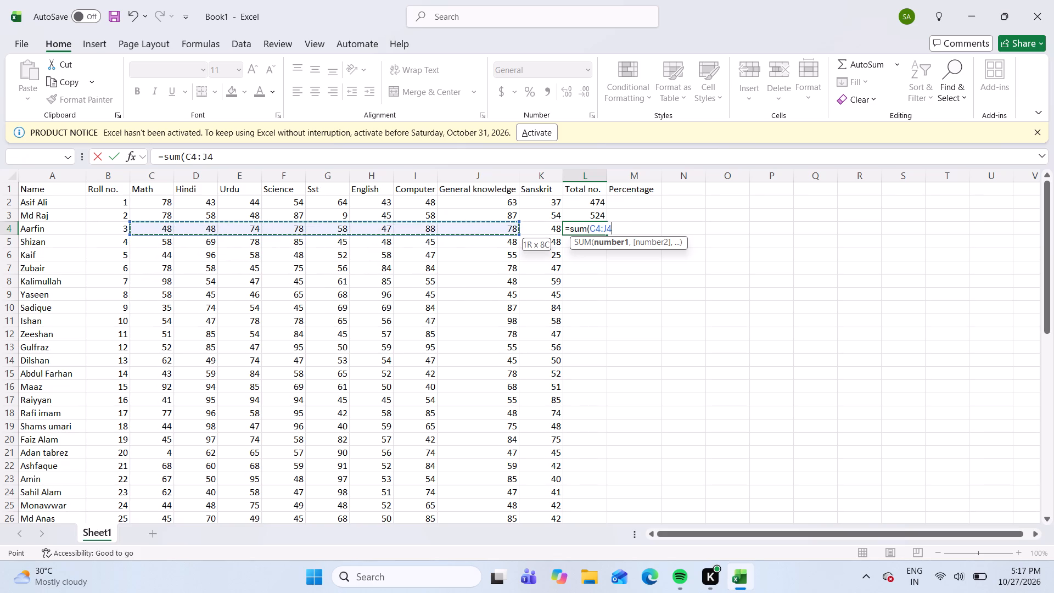
{"action": "left_click_drag", "start_coordinate": [472, 232], "coordinate": [533, 232]}
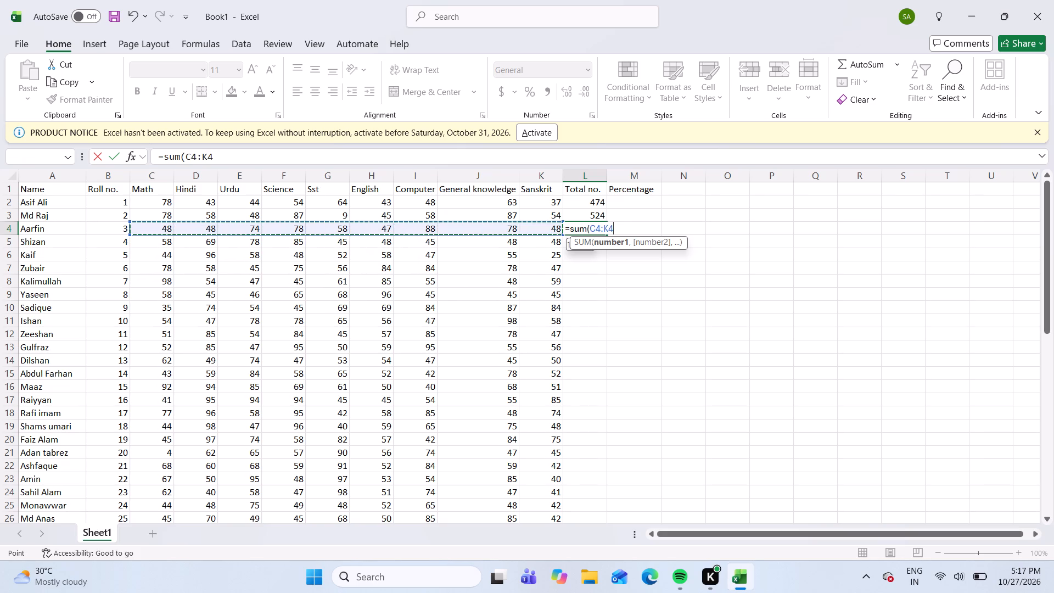
{"action": "key", "text": "Return"}
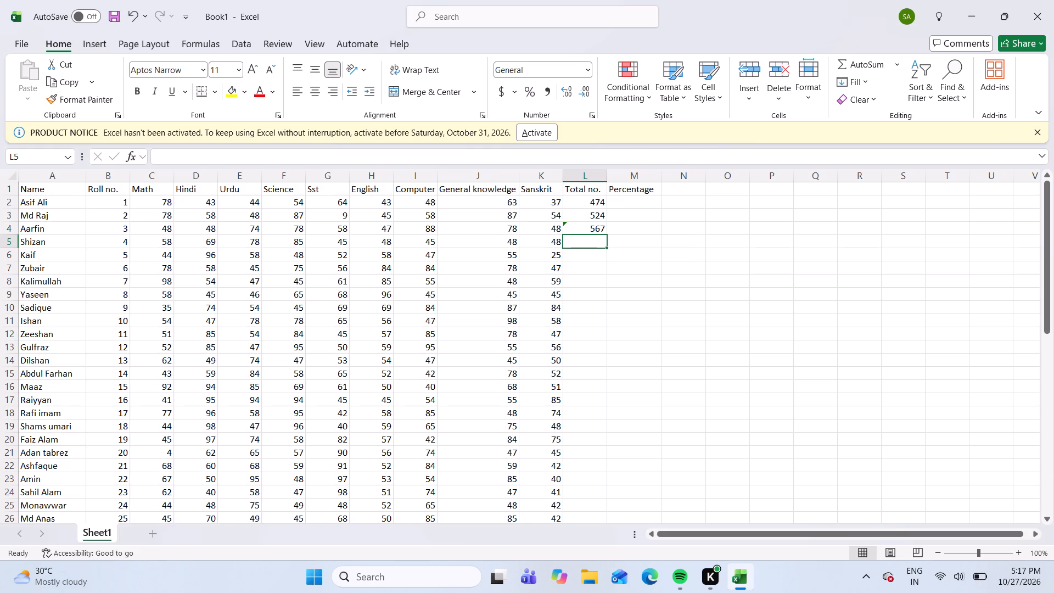
Ignore the formula error flag on the total in L4.
{"action": "left_click", "coordinate": [575, 233]}
{"action": "left_click", "coordinate": [571, 228]}
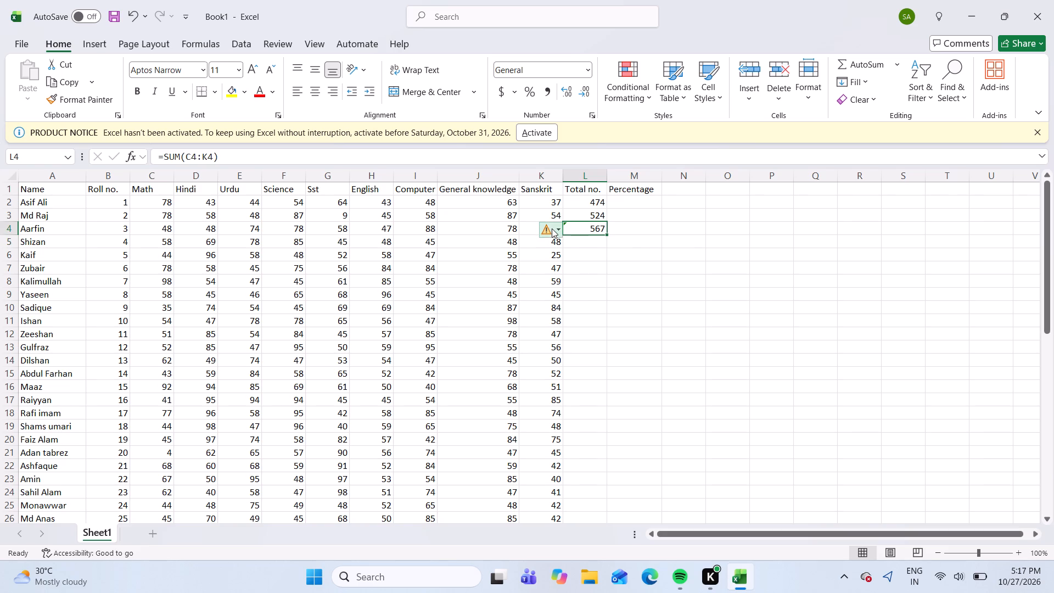
{"action": "left_click", "coordinate": [552, 228]}
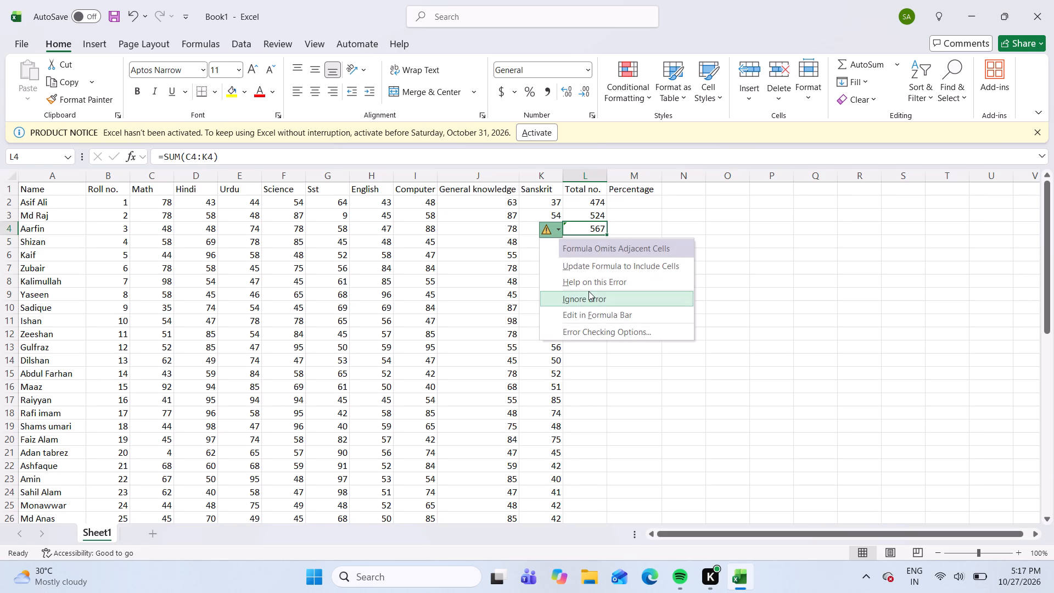
{"action": "left_click", "coordinate": [588, 291]}
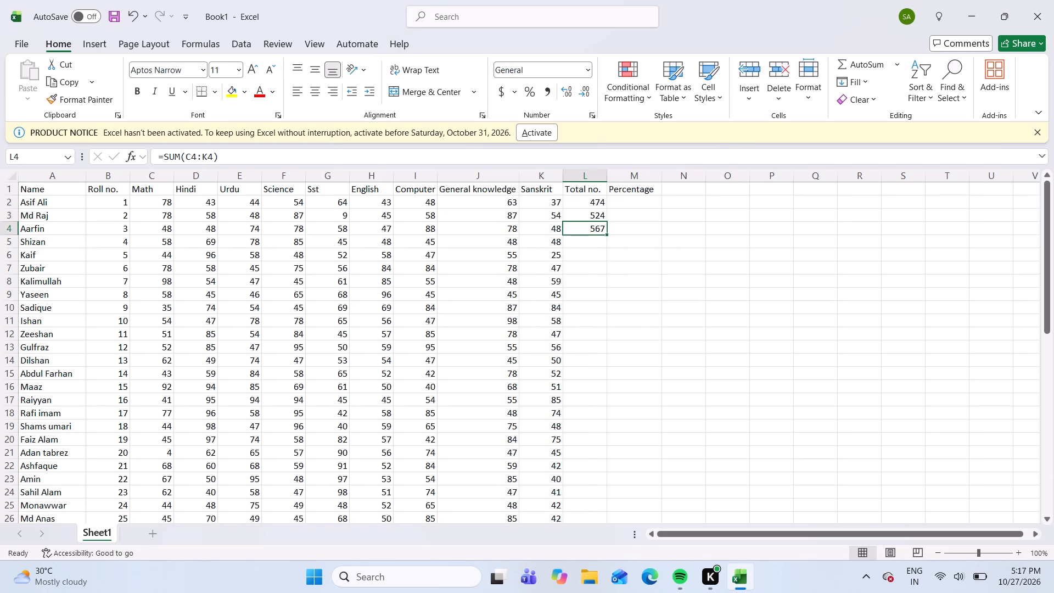
Enter the formula =SUM(C6:K6) in L5, the Total no. cell for roll number 4.
{"action": "left_click", "coordinate": [568, 242]}
{"action": "key", "text": "equal"}
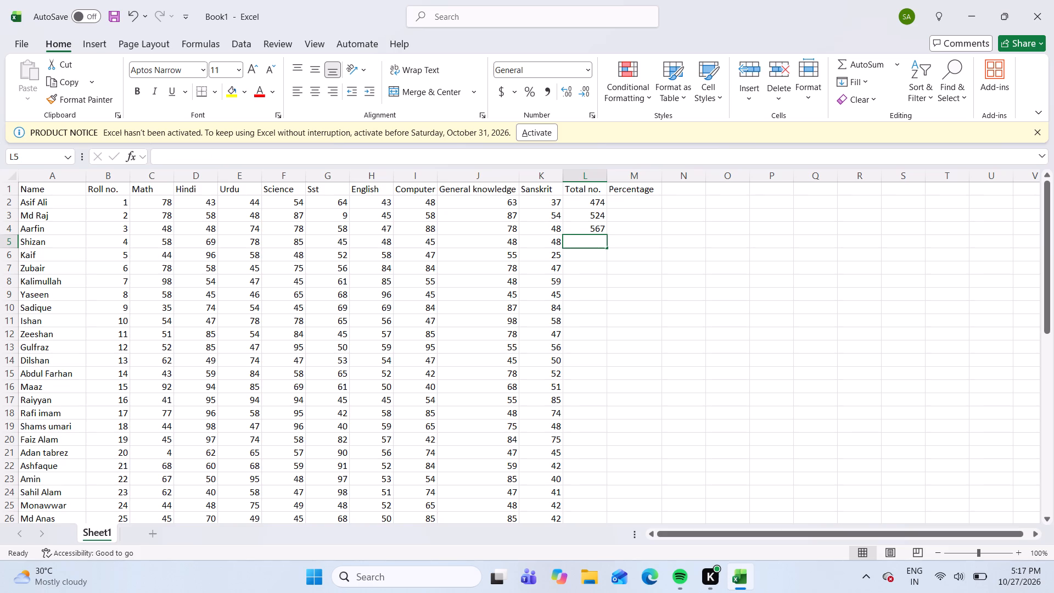
{"action": "type", "text": "sum"}
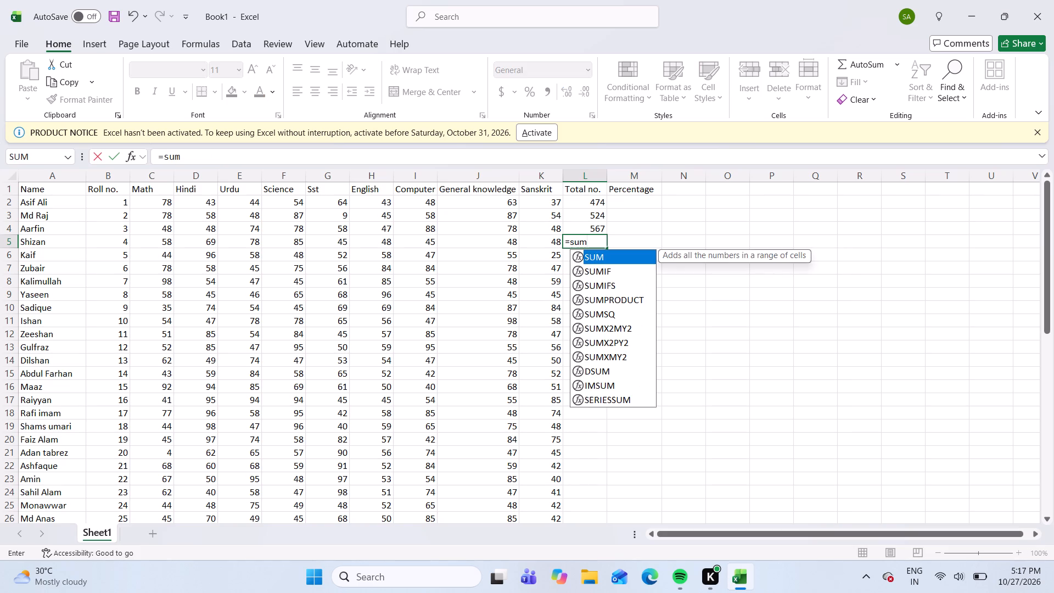
{"action": "key", "text": "shift+parenleft"}
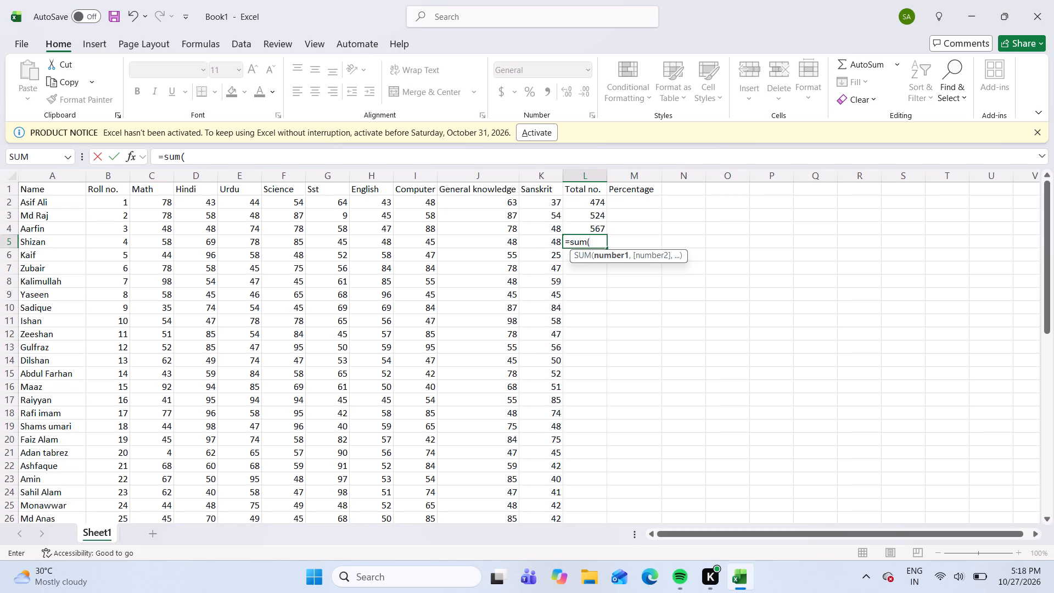
{"action": "left_click_drag", "start_coordinate": [143, 258], "coordinate": [324, 277]}
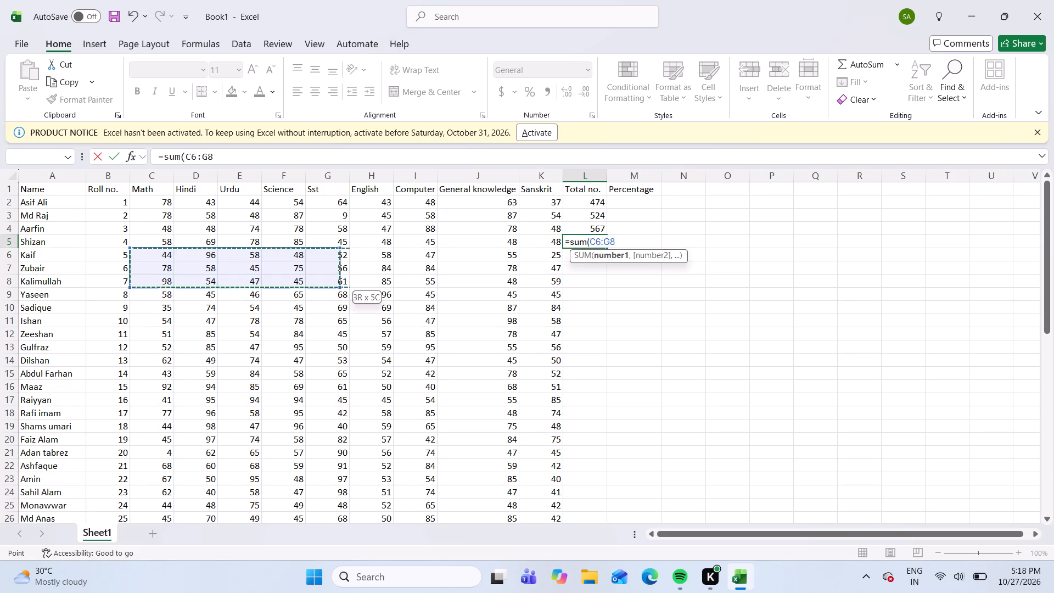
{"action": "left_click_drag", "start_coordinate": [324, 277], "coordinate": [564, 250]}
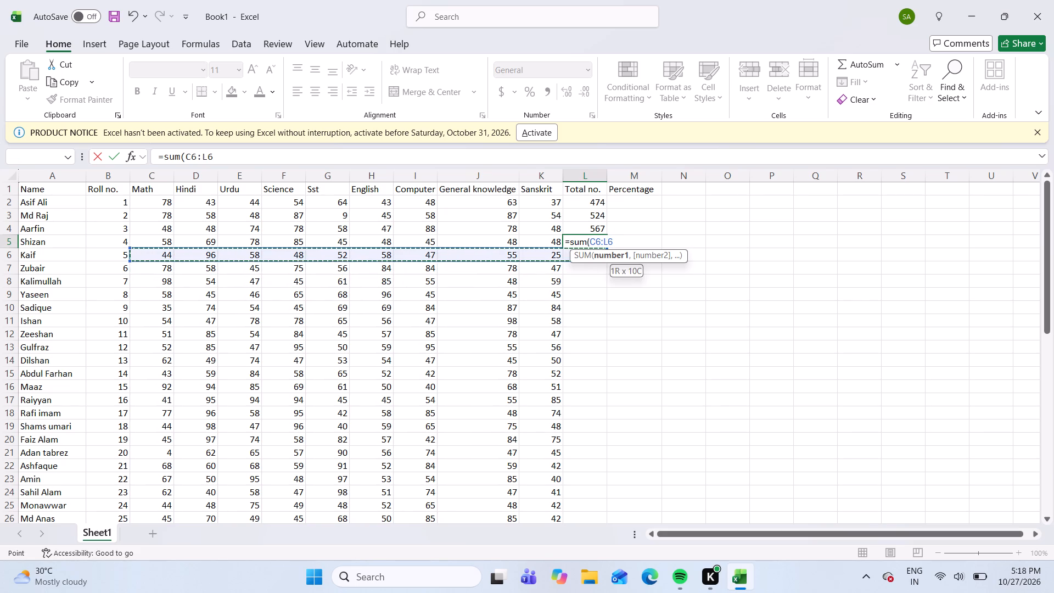
{"action": "left_click_drag", "start_coordinate": [564, 250], "coordinate": [549, 250]}
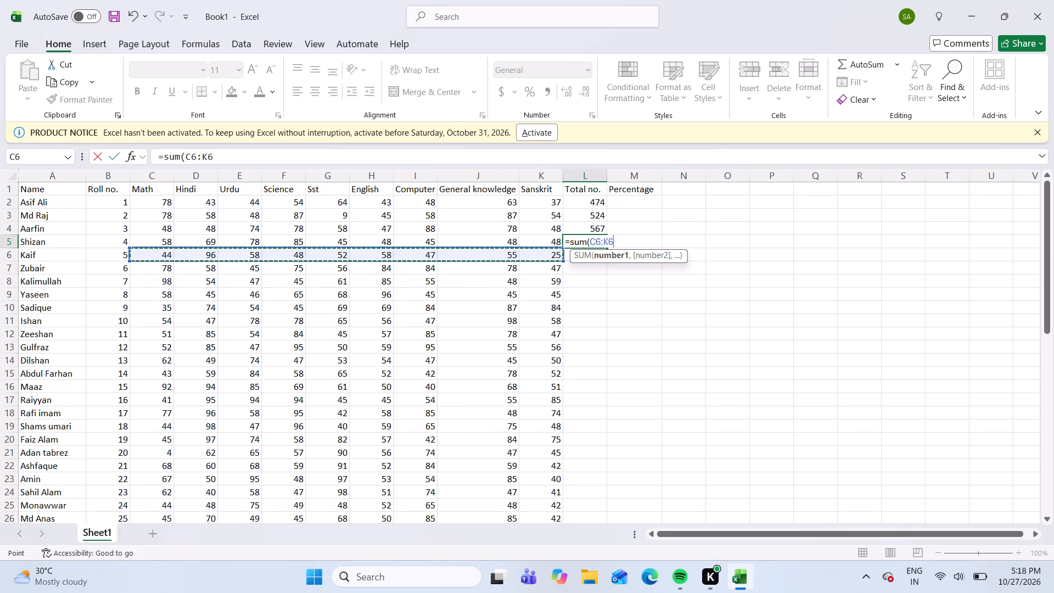
{"action": "key", "text": "Return"}
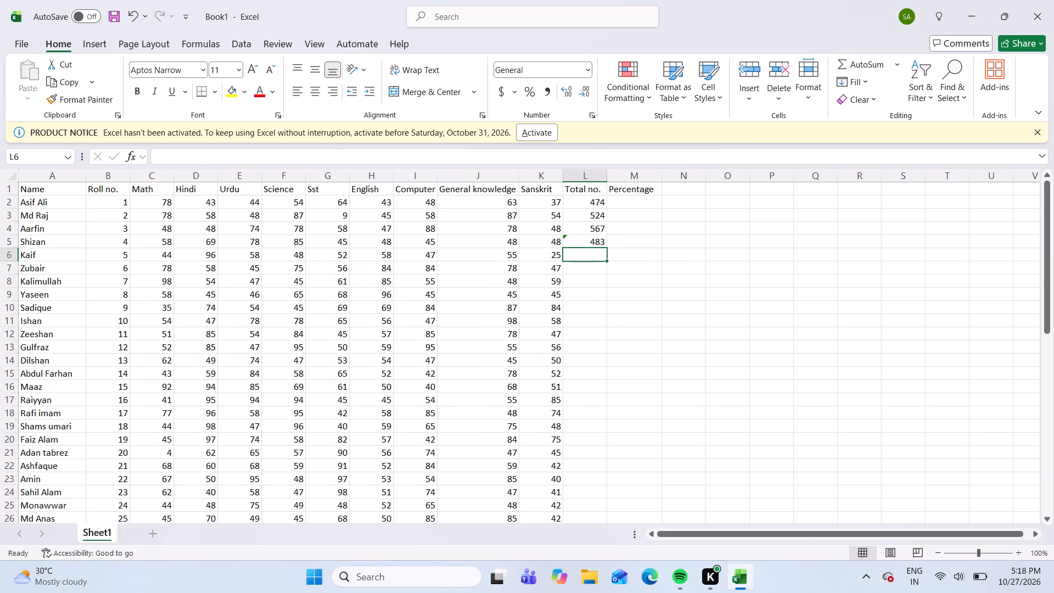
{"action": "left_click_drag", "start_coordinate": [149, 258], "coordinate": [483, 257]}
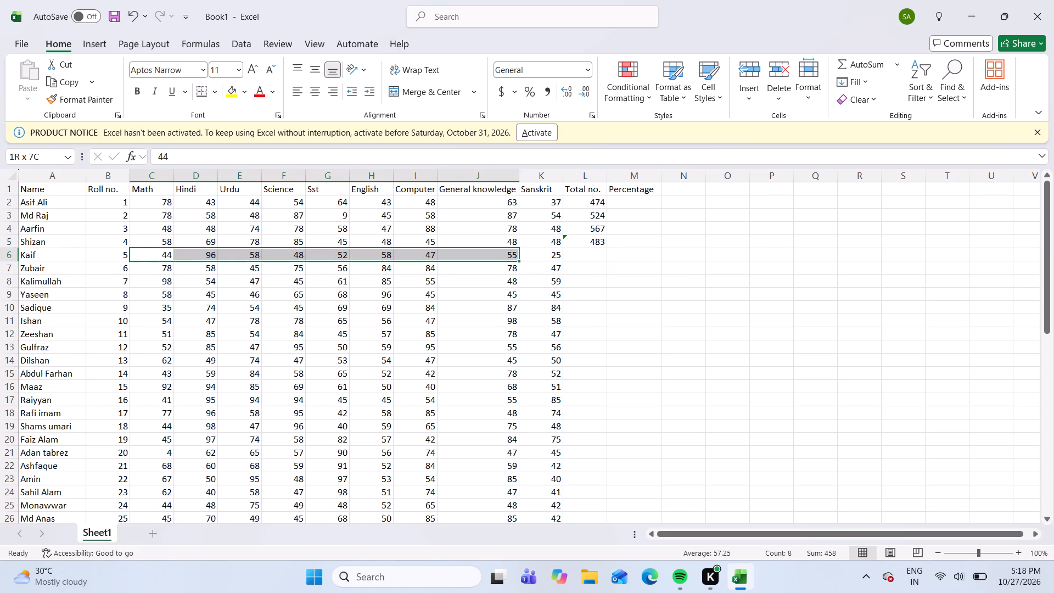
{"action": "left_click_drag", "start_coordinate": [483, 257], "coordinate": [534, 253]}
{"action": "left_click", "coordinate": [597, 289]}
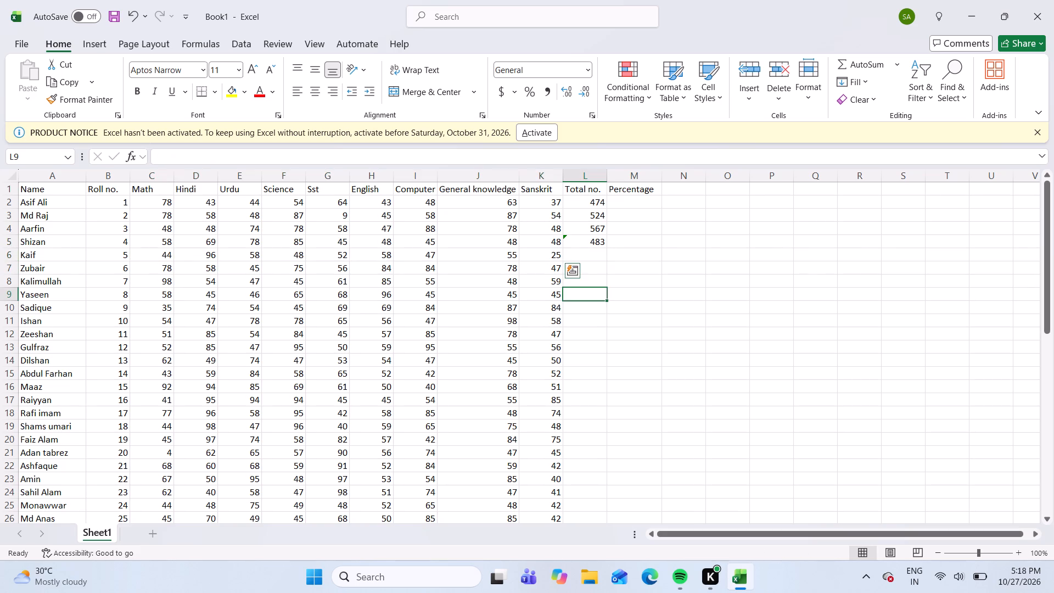
Total roll number 5's marks from Math to Sanskrit in L6 with a SUM formula over C6:K6.
{"action": "left_click", "coordinate": [584, 258]}
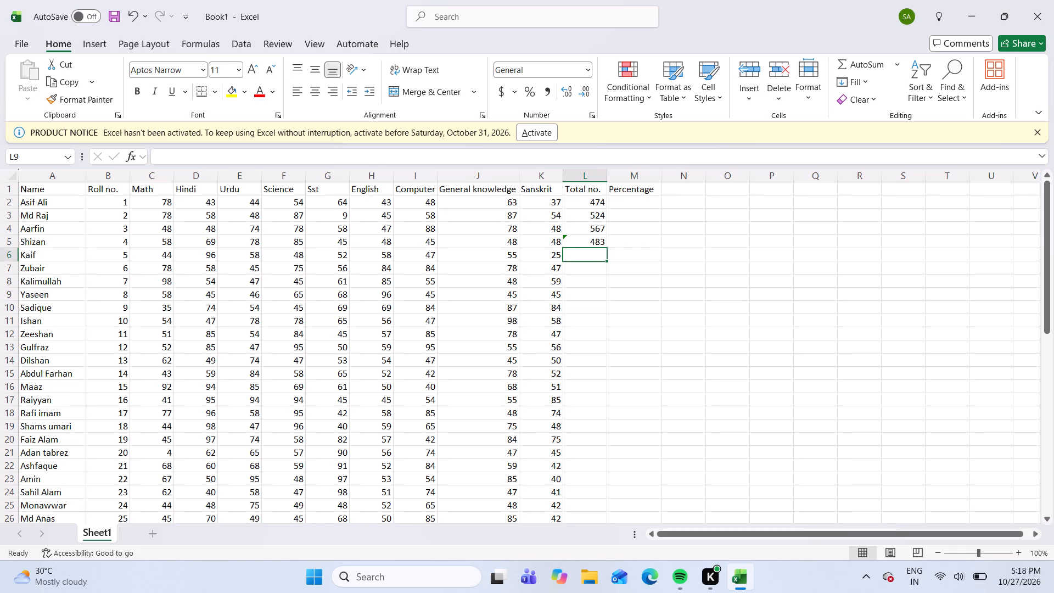
{"action": "key", "text": "equal"}
{"action": "type", "text": "ssu"}
{"action": "key", "text": "BackSpace"}
{"action": "key", "text": "BackSpace"}
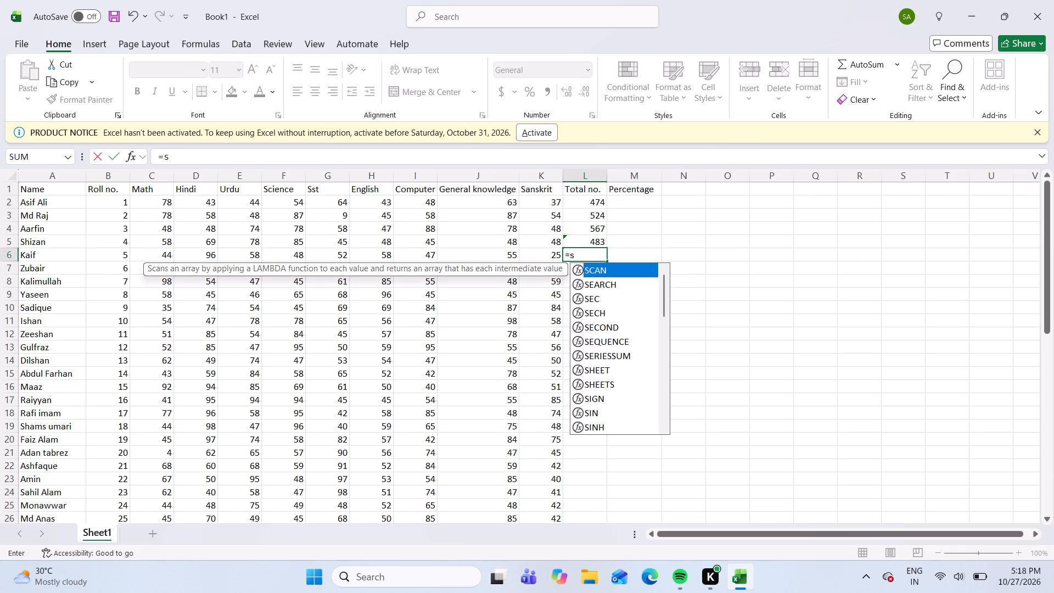
{"action": "type", "text": "um"}
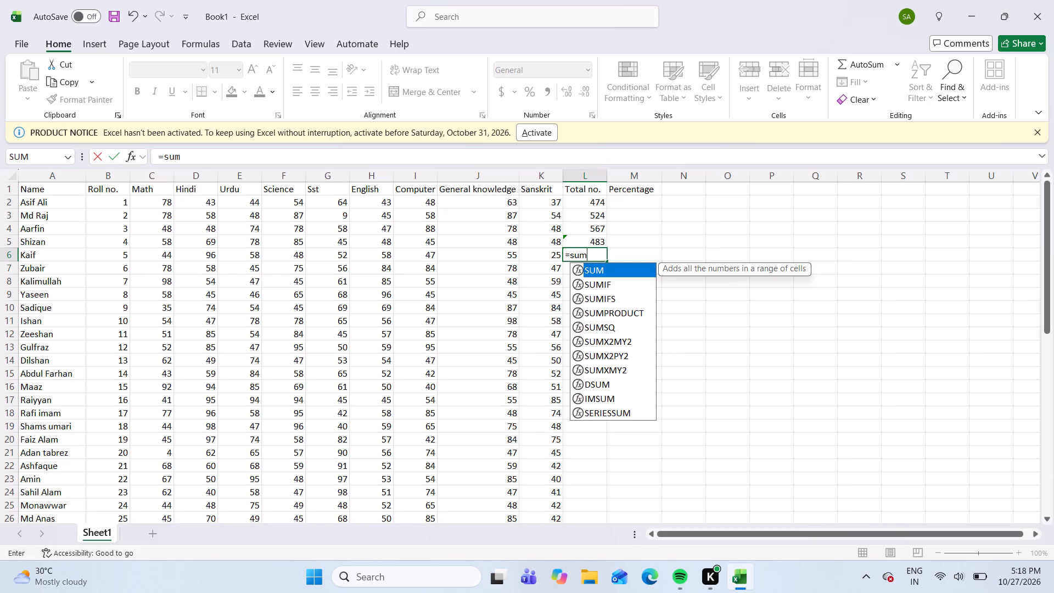
{"action": "key", "text": "equal"}
{"action": "key", "text": "BackSpace"}
{"action": "key", "text": "shift+parenleft"}
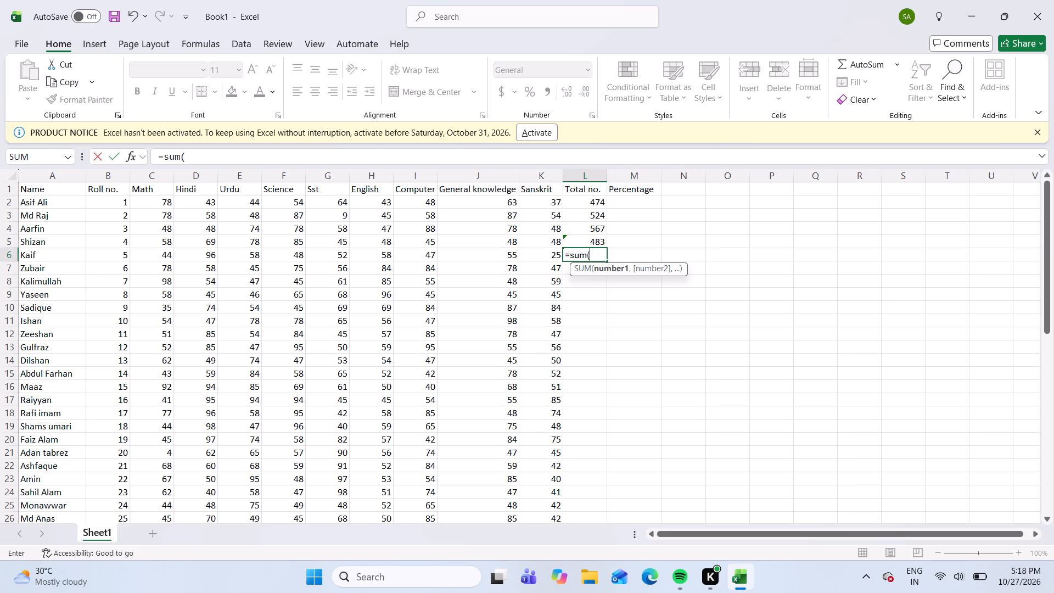
{"action": "left_click_drag", "start_coordinate": [161, 258], "coordinate": [321, 271]}
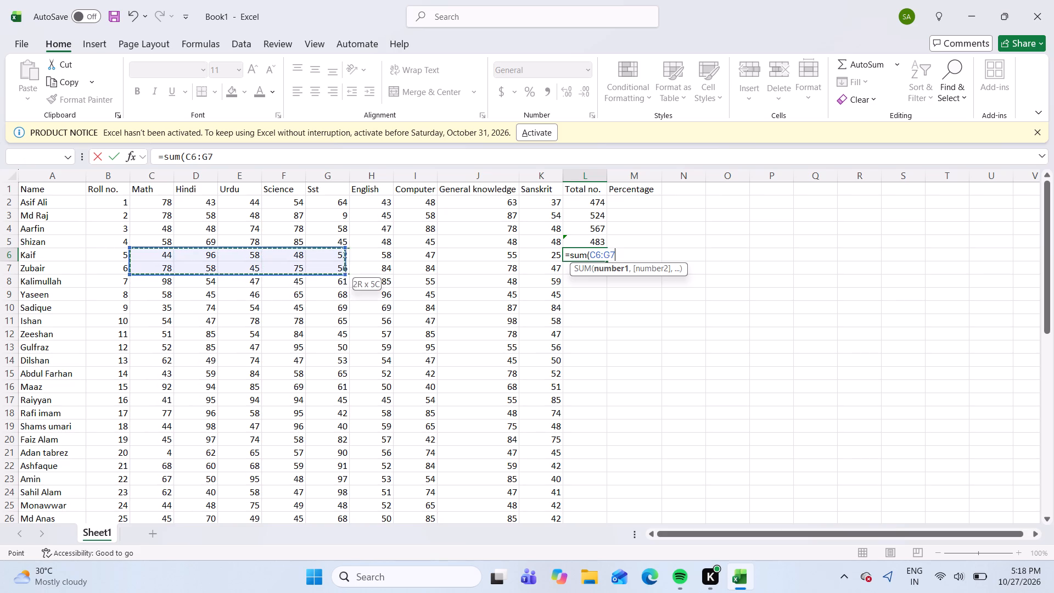
{"action": "left_click_drag", "start_coordinate": [321, 271], "coordinate": [541, 264]}
{"action": "right_click_drag", "start_coordinate": [402, 271], "coordinate": [455, 265]}
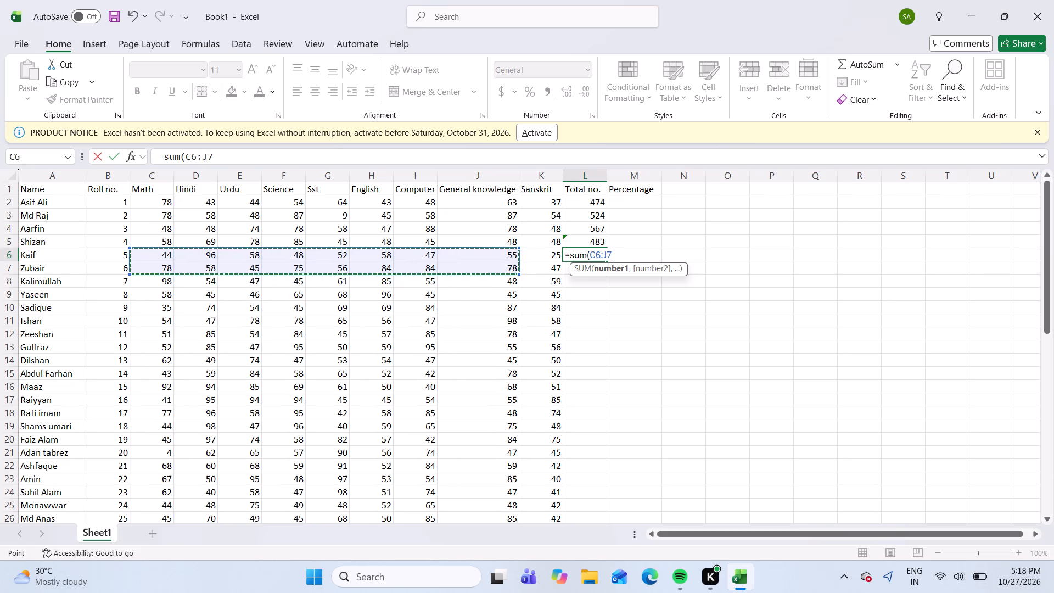
{"action": "left_click_drag", "start_coordinate": [541, 264], "coordinate": [524, 262]}
{"action": "left_click", "coordinate": [520, 261]}
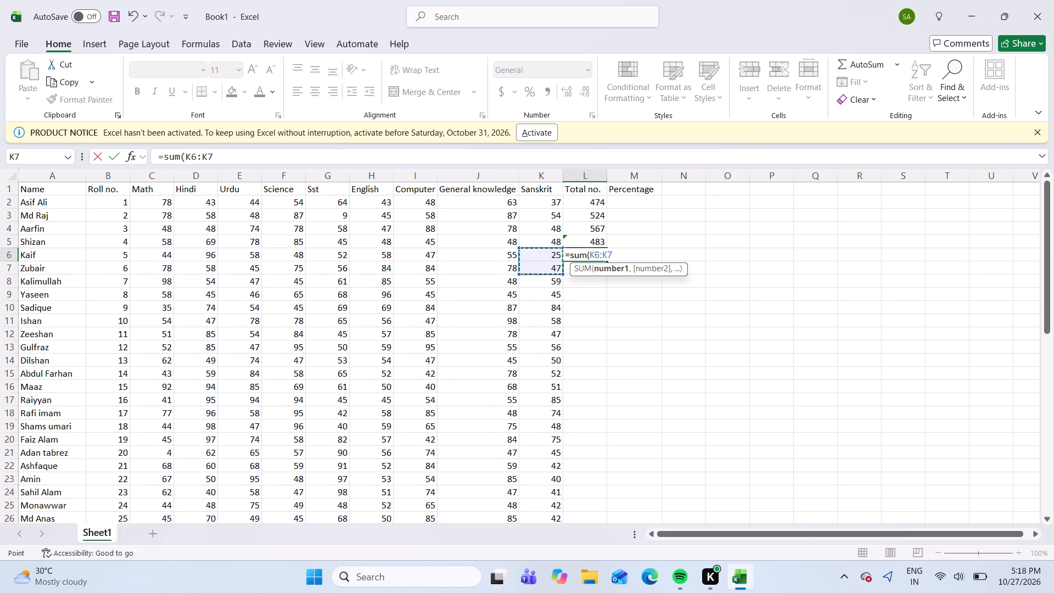
{"action": "left_click", "coordinate": [146, 245]}
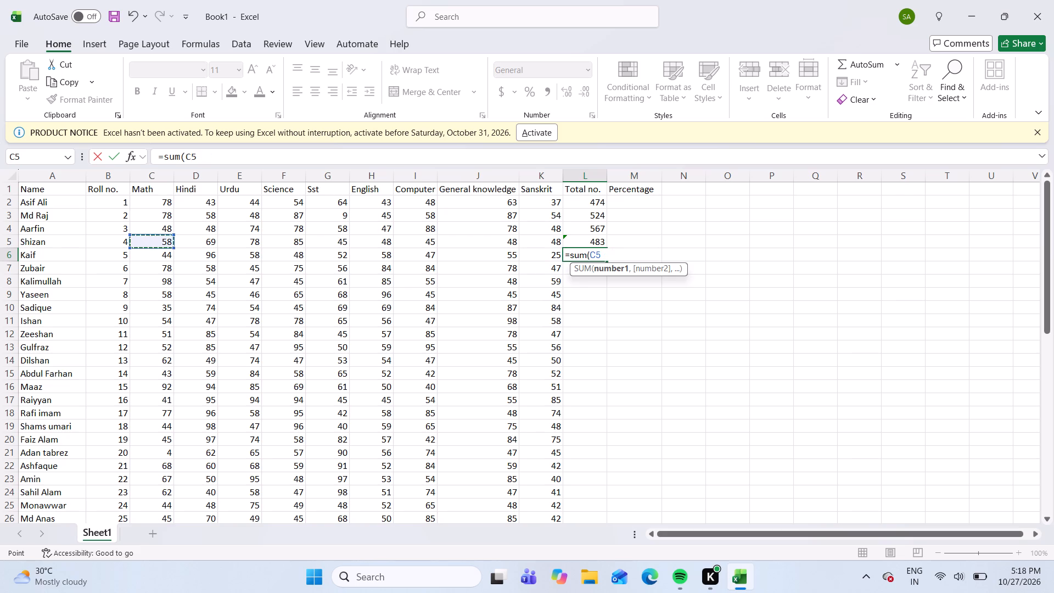
{"action": "left_click_drag", "start_coordinate": [147, 245], "coordinate": [450, 253]}
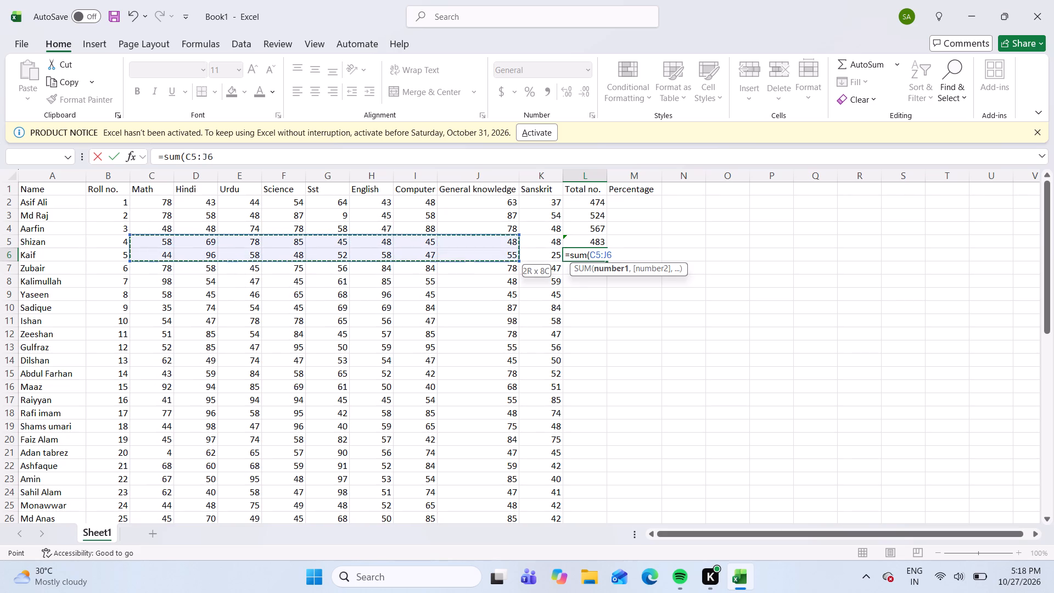
{"action": "left_click_drag", "start_coordinate": [450, 253], "coordinate": [540, 242]}
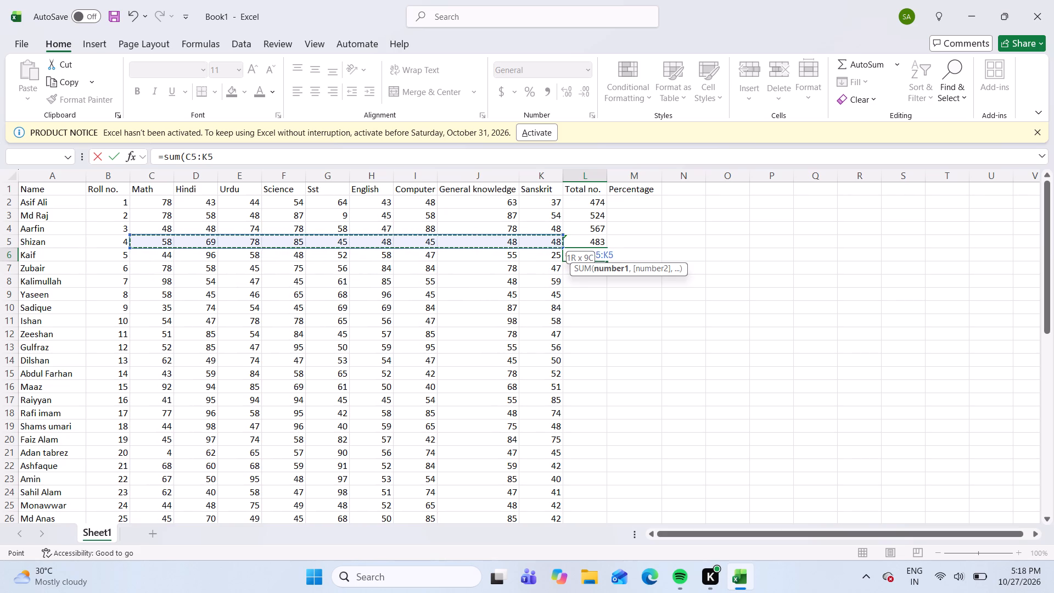
{"action": "left_click_drag", "start_coordinate": [540, 242], "coordinate": [535, 256]}
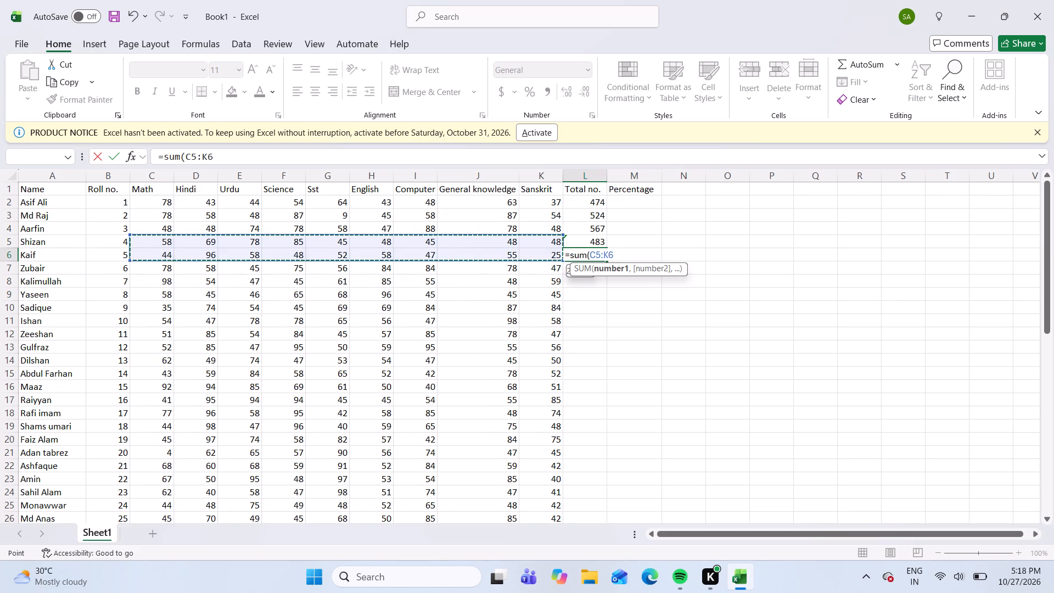
{"action": "left_click_drag", "start_coordinate": [535, 256], "coordinate": [535, 259]}
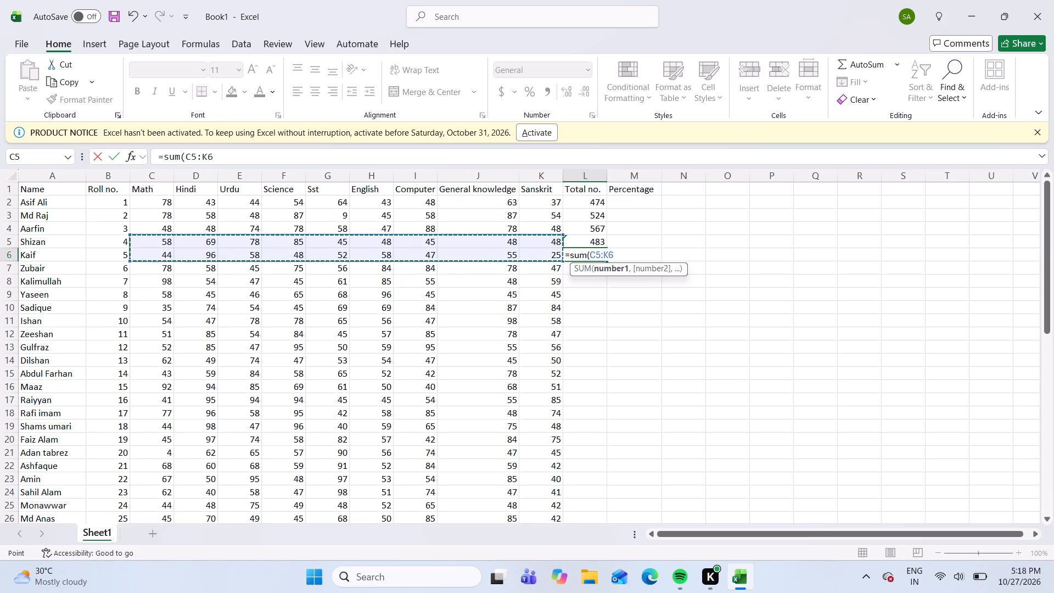
{"action": "left_click_drag", "start_coordinate": [546, 236], "coordinate": [548, 247]}
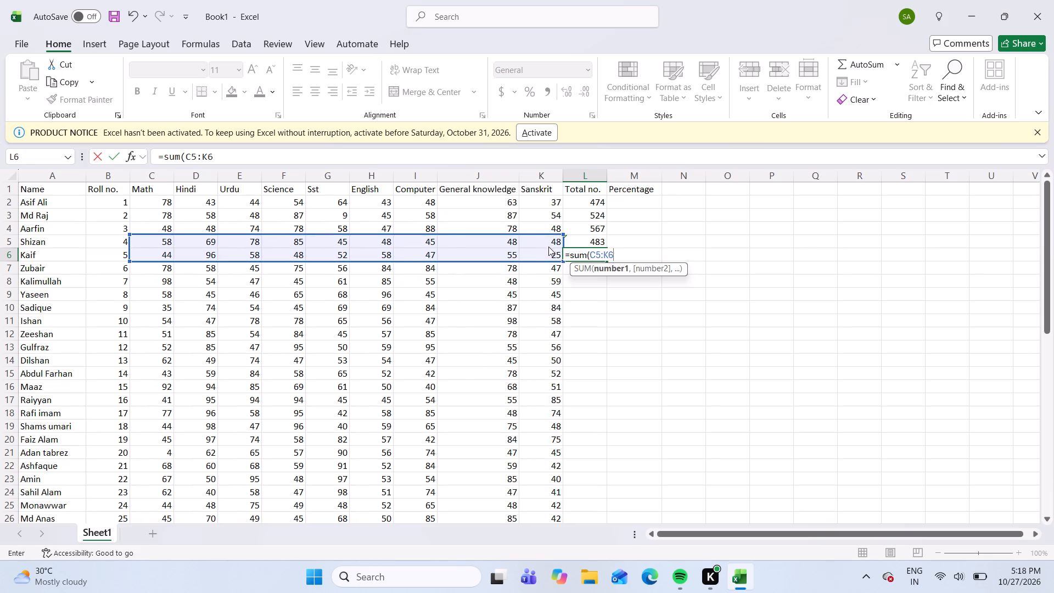
{"action": "left_click_drag", "start_coordinate": [548, 247], "coordinate": [553, 243]}
{"action": "left_click_drag", "start_coordinate": [563, 234], "coordinate": [567, 246]}
{"action": "key", "text": "Return"}
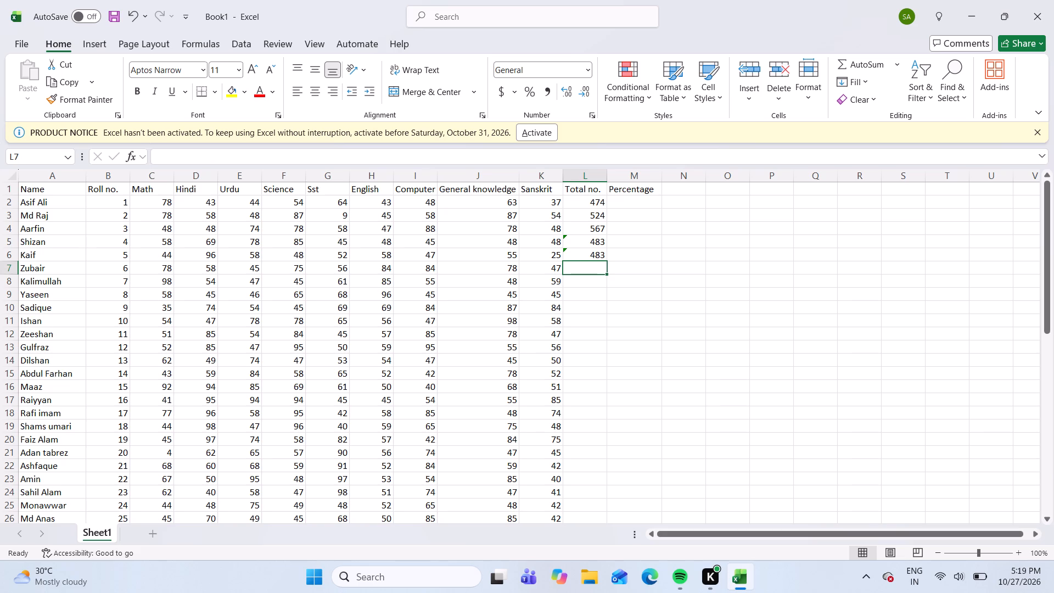
Total roll number 6's marks from Math to Sanskrit in L7 with a SUM formula over C7:K7.
{"action": "type", "text": "=w"}
{"action": "key", "text": "BackSpace"}
{"action": "key", "text": "s"}
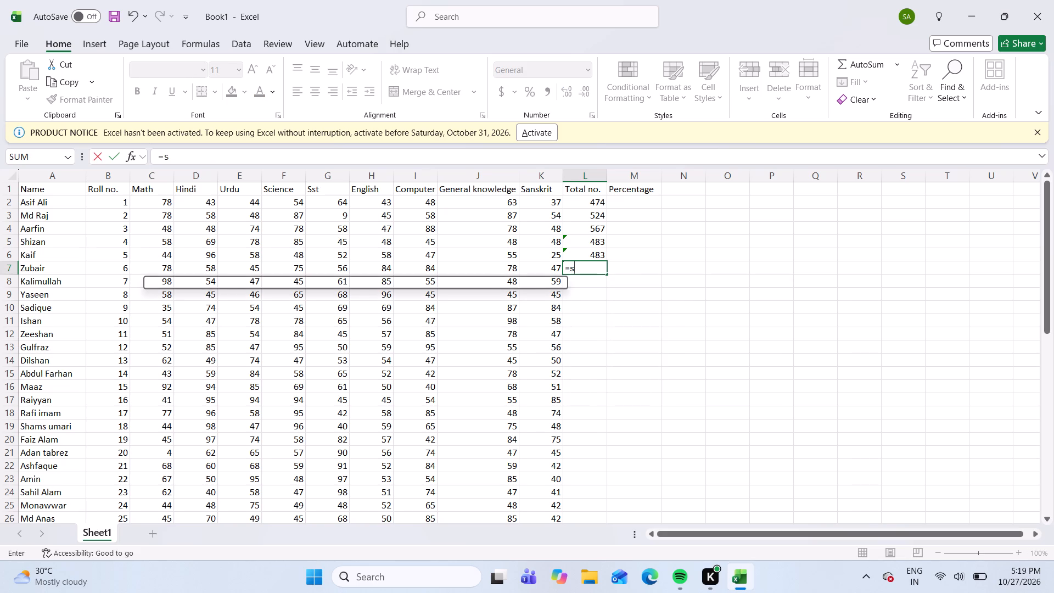
{"action": "type", "text": "um"}
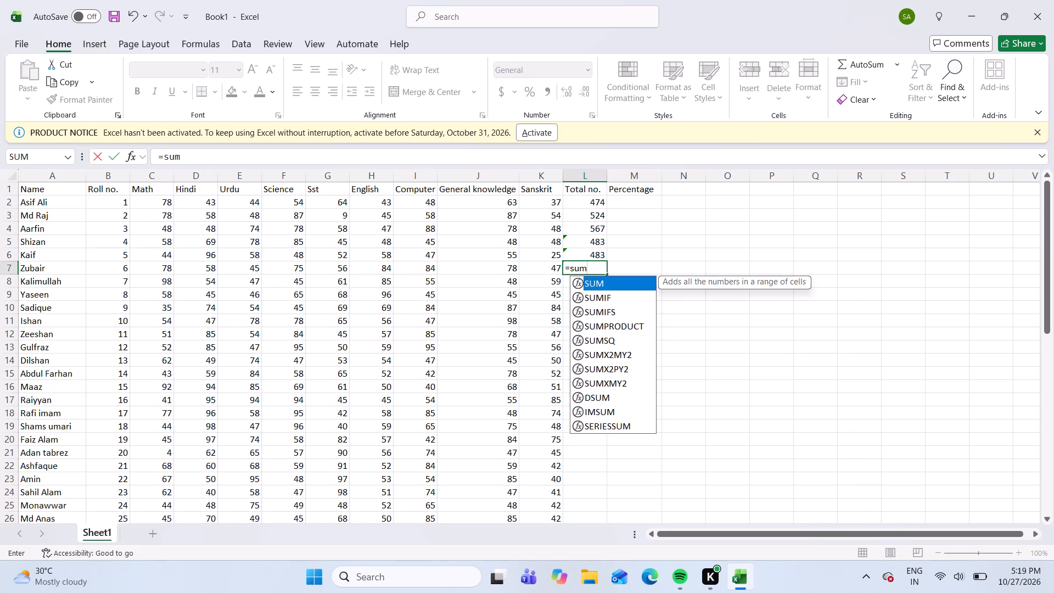
{"action": "key", "text": "shift+parenleft"}
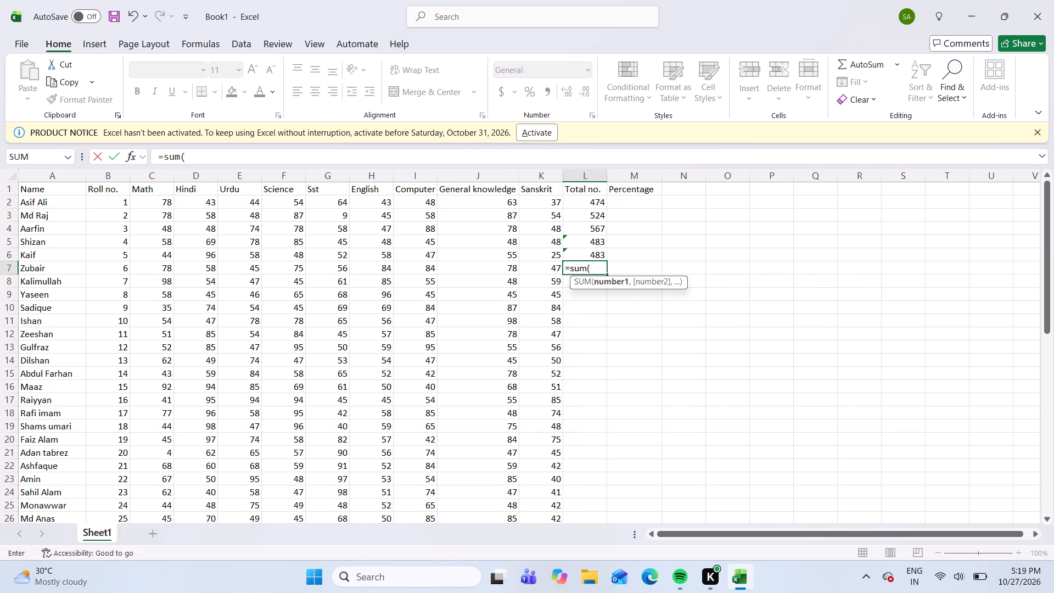
{"action": "left_click_drag", "start_coordinate": [164, 267], "coordinate": [159, 267]}
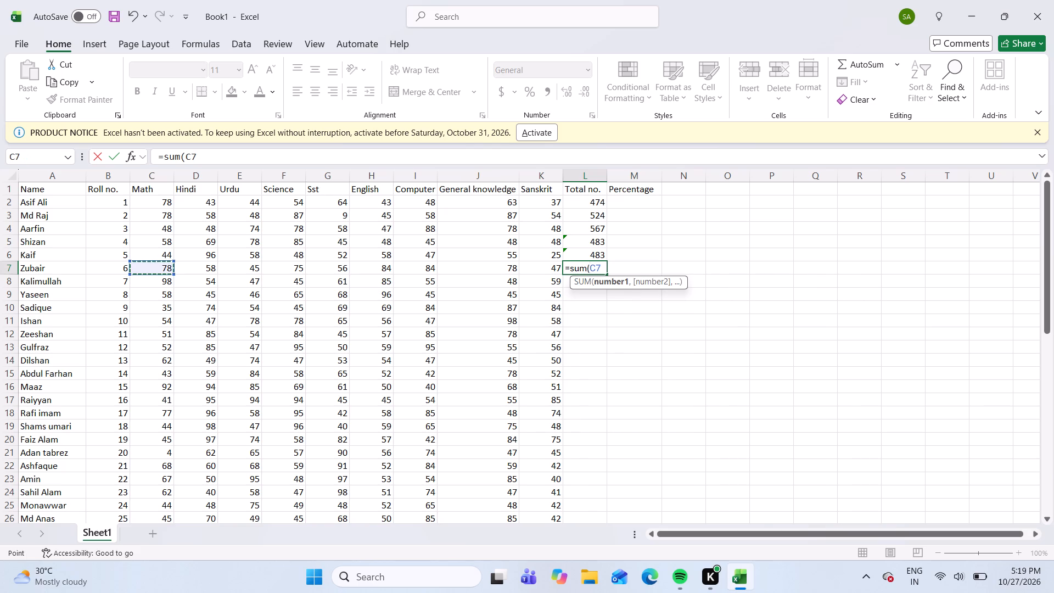
{"action": "left_click_drag", "start_coordinate": [159, 267], "coordinate": [536, 272]}
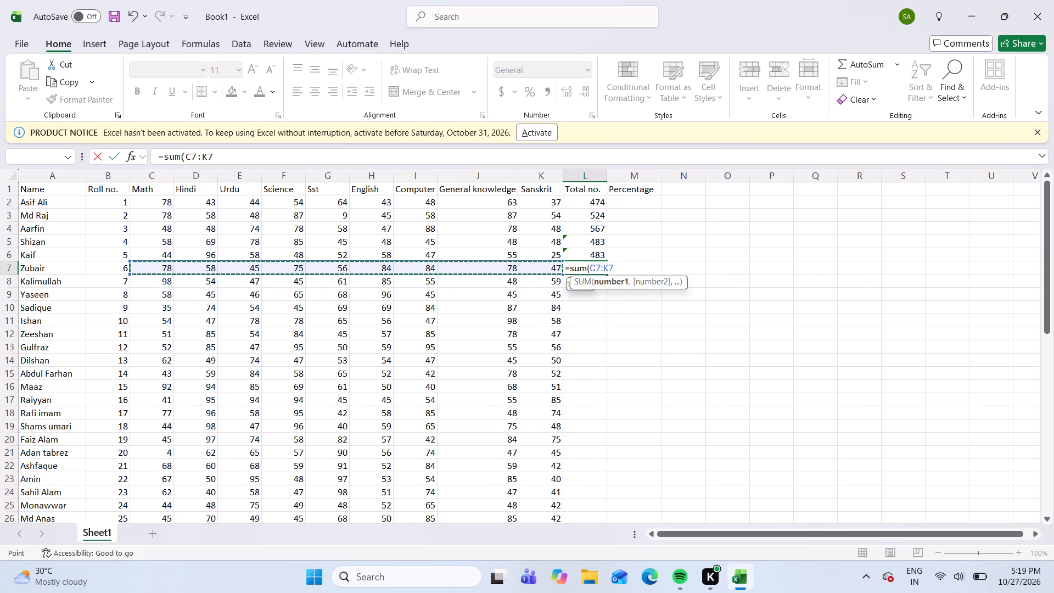
{"action": "left_click_drag", "start_coordinate": [536, 272], "coordinate": [536, 271]}
{"action": "key", "text": "Return"}
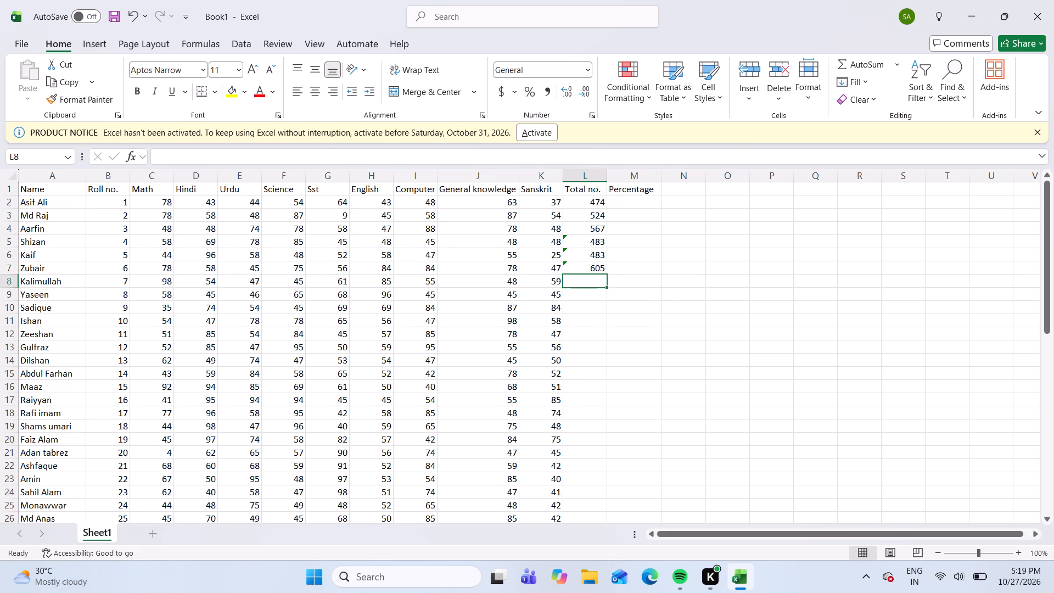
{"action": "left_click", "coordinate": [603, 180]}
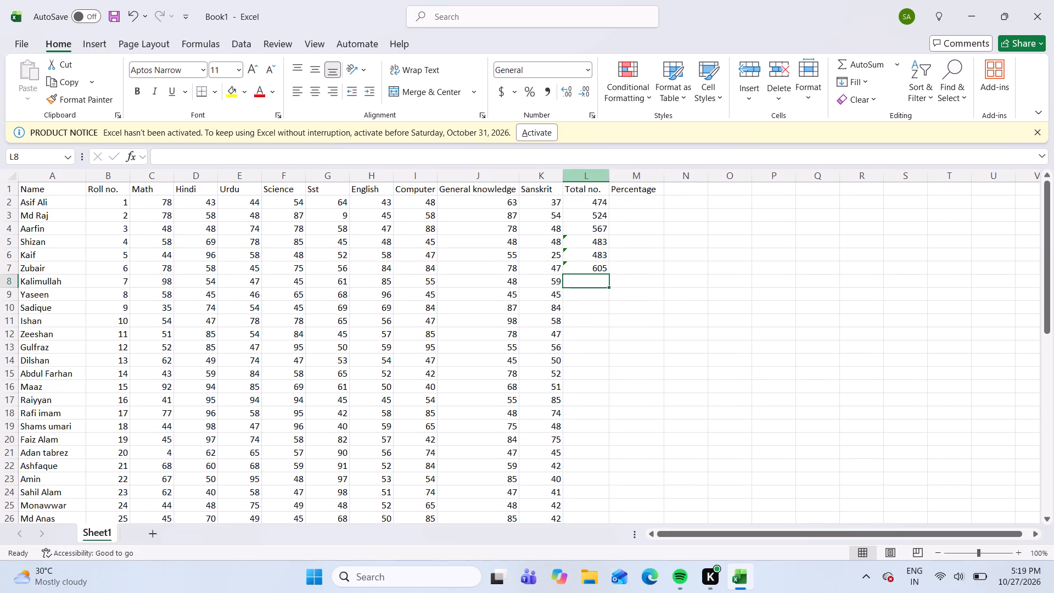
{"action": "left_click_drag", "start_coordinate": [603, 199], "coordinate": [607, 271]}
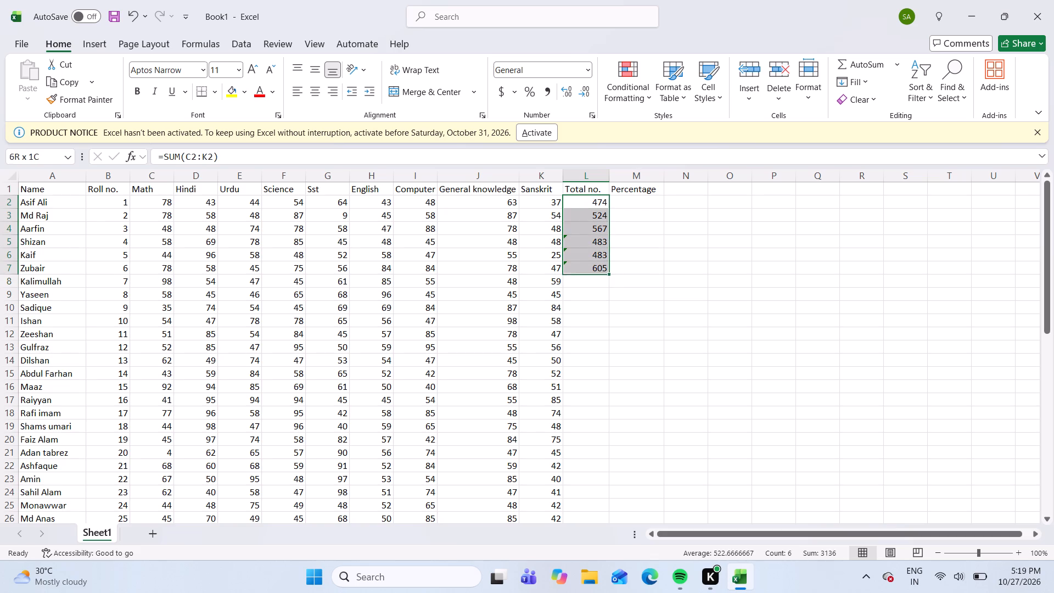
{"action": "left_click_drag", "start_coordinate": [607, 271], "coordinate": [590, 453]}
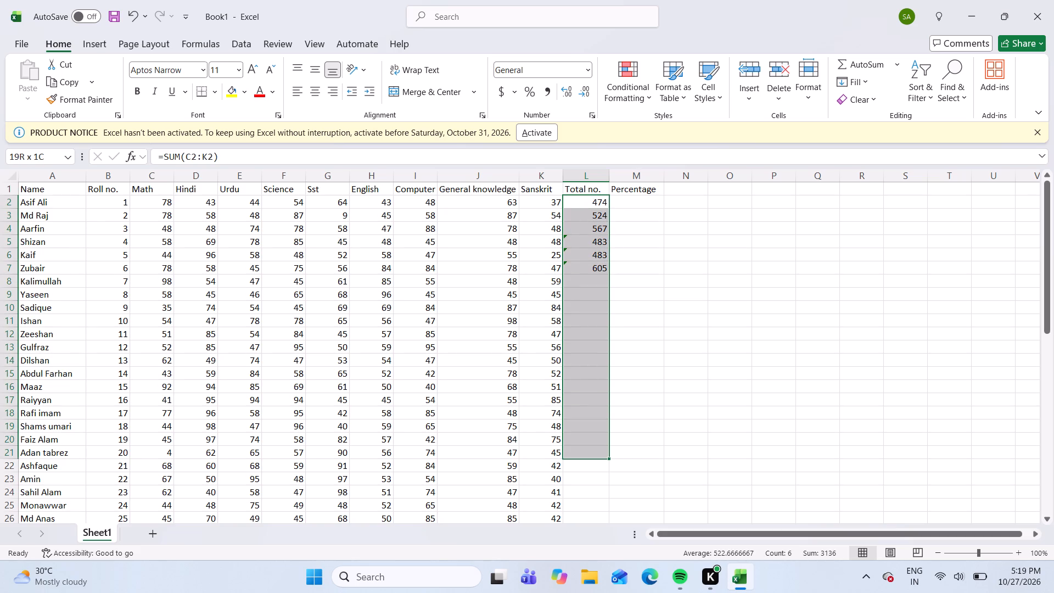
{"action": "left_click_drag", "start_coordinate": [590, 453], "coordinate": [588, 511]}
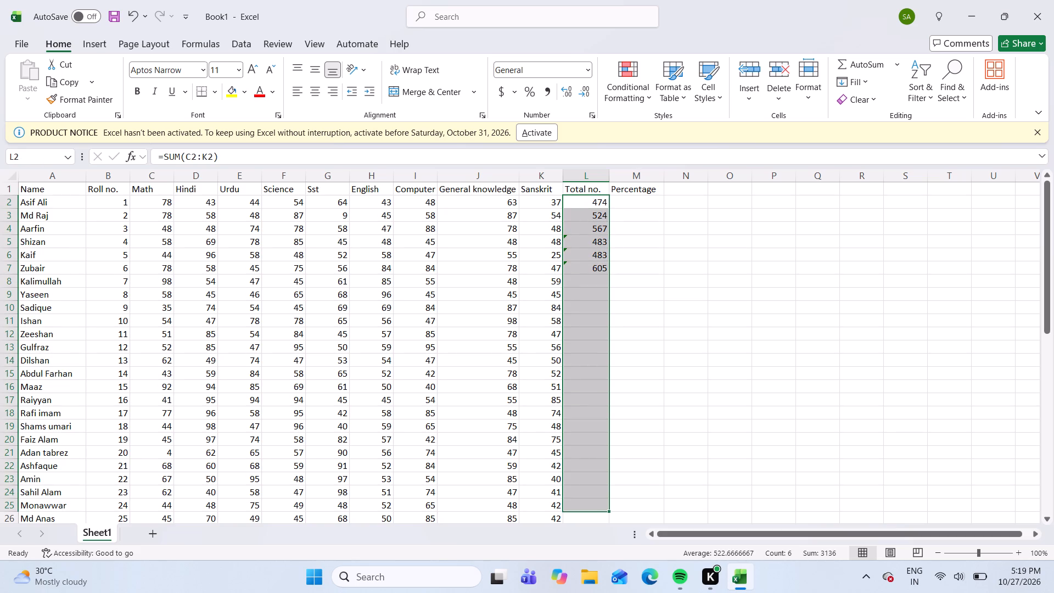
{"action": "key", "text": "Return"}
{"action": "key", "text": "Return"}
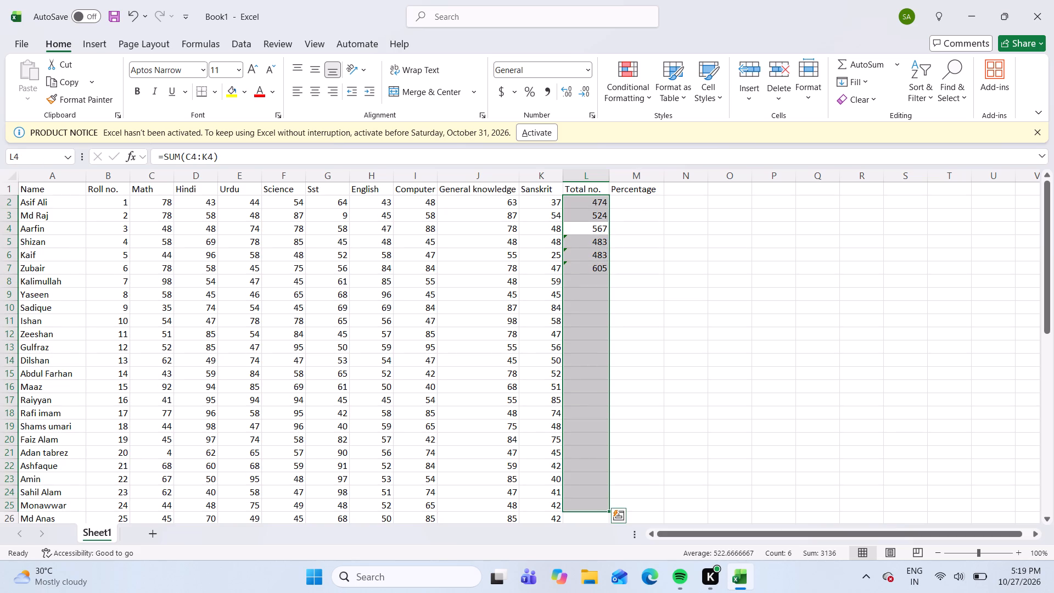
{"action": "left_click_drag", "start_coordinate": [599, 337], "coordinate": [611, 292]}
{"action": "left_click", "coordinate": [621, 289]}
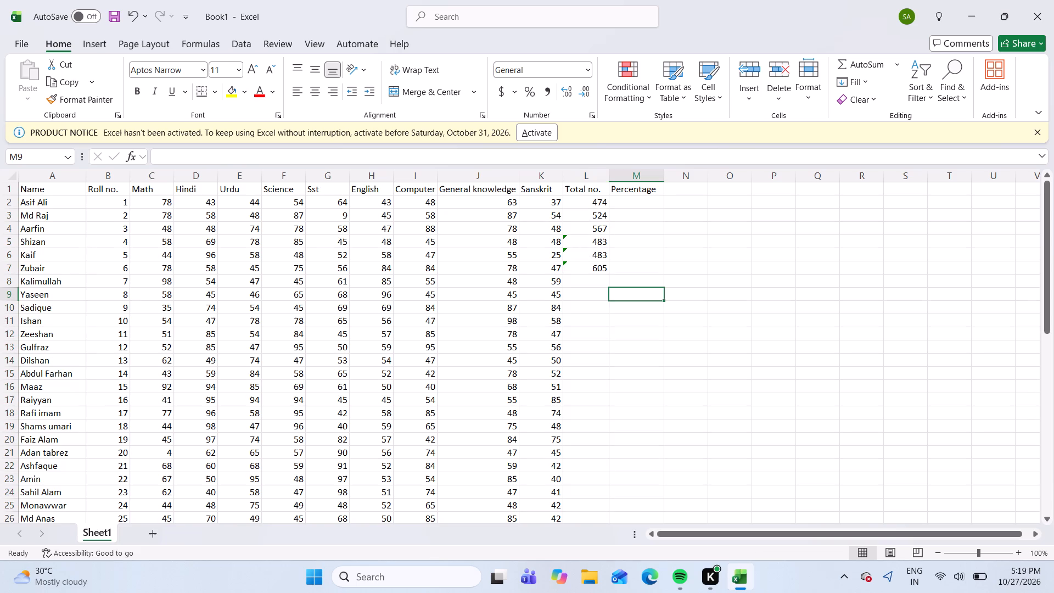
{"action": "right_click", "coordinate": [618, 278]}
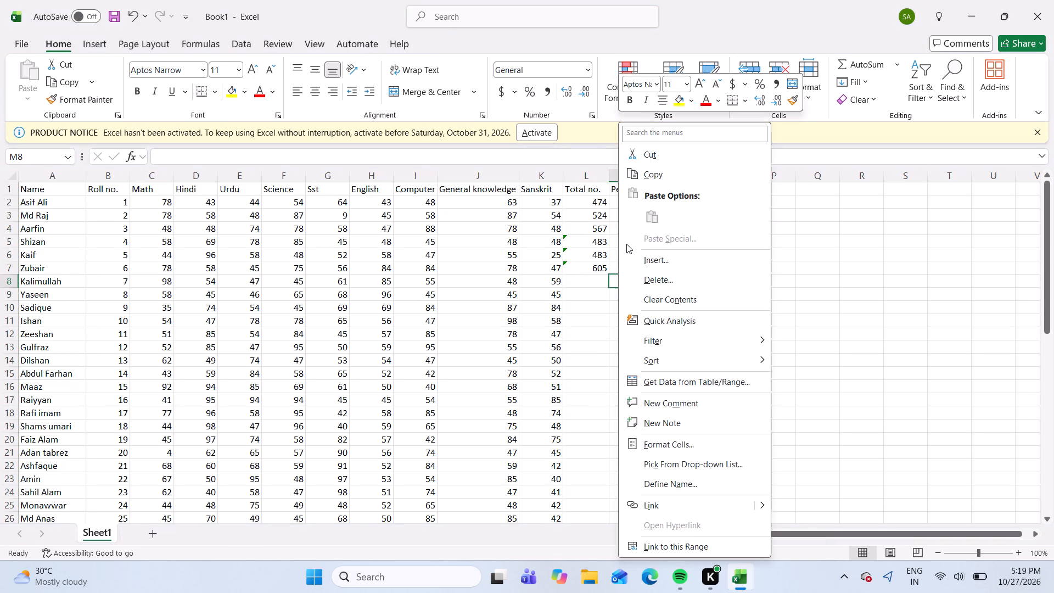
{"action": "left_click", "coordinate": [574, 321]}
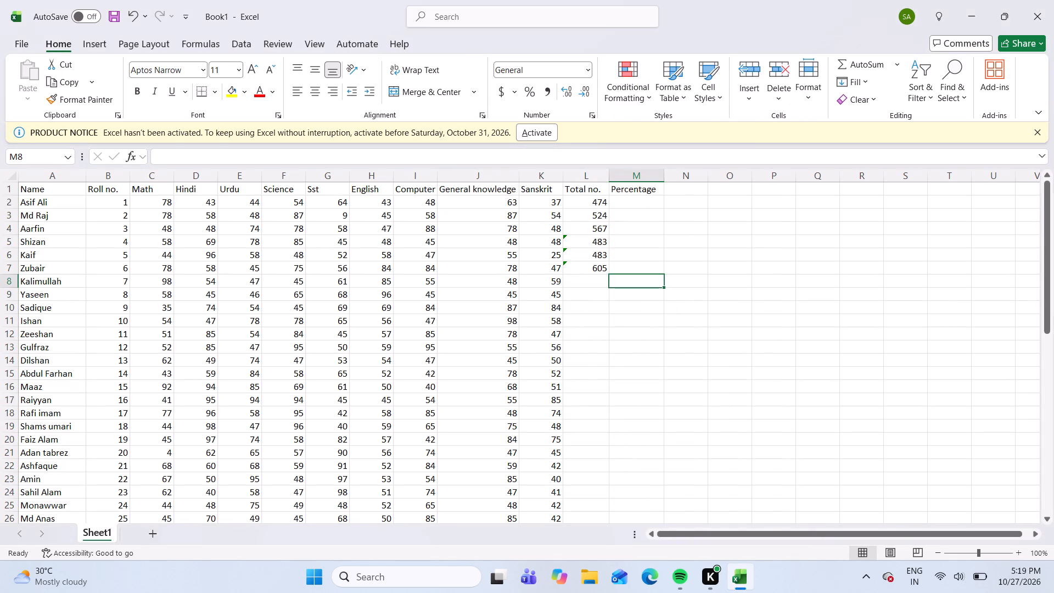
Total roll number 7's marks from Math to Sanskrit in L8 with a SUM formula over C8:K8.
{"action": "left_click", "coordinate": [570, 285]}
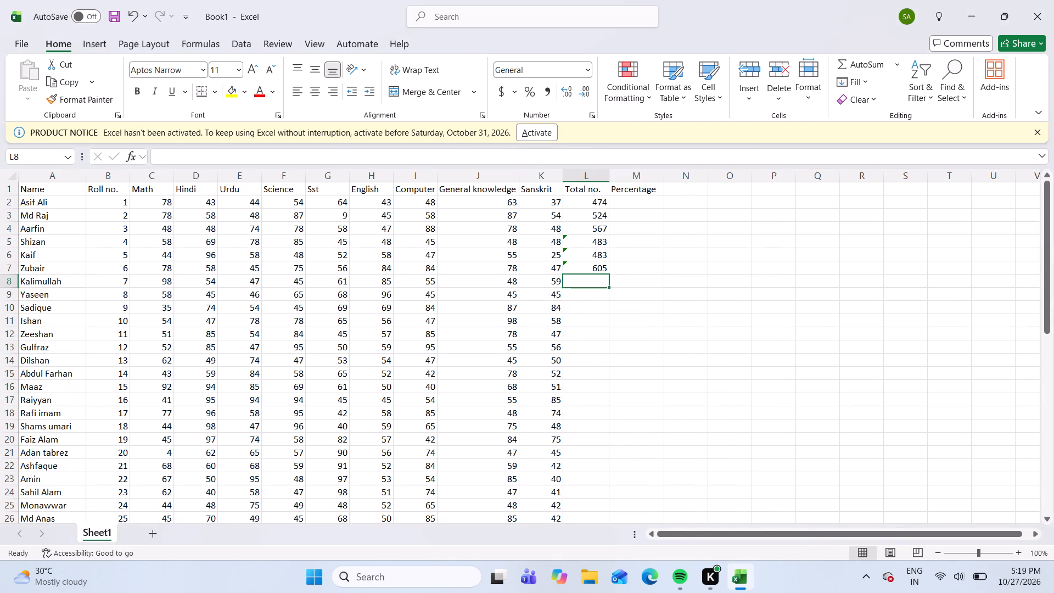
{"action": "key", "text": "equal"}
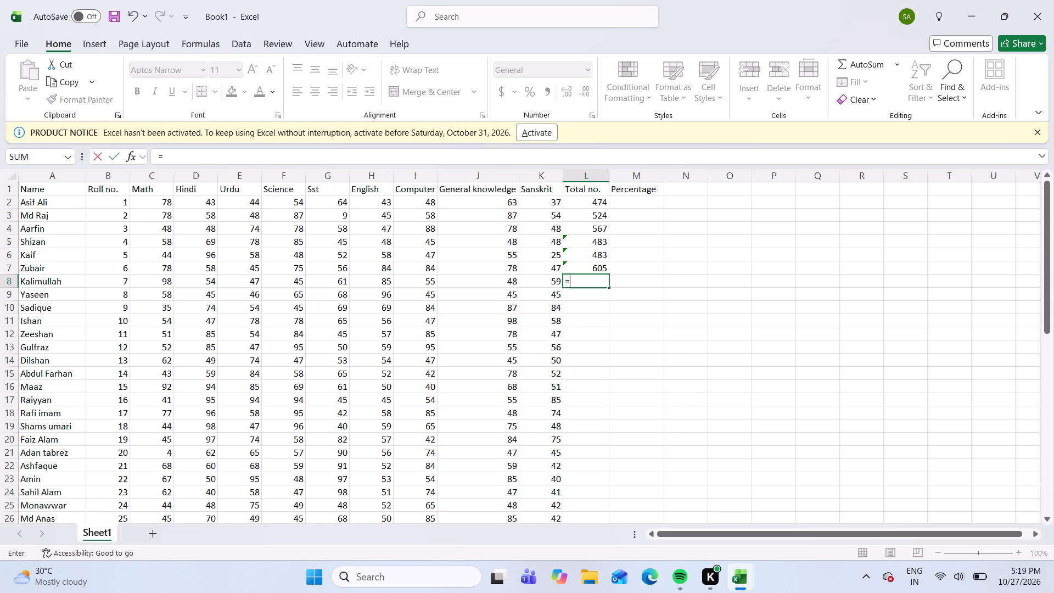
{"action": "type", "text": "sum"}
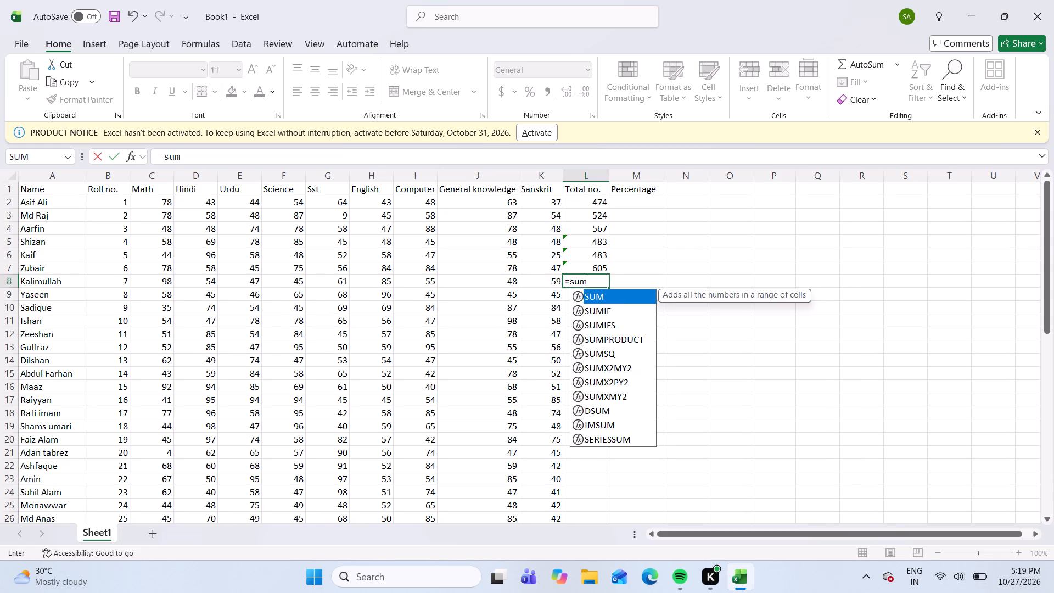
{"action": "key", "text": "shift+parenleft"}
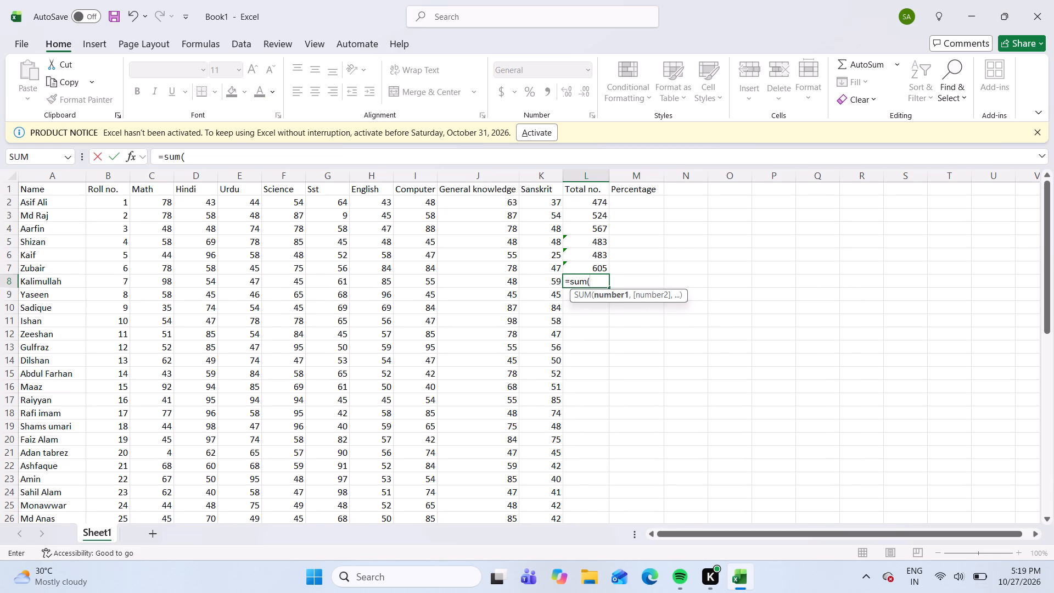
{"action": "left_click_drag", "start_coordinate": [158, 281], "coordinate": [419, 273]}
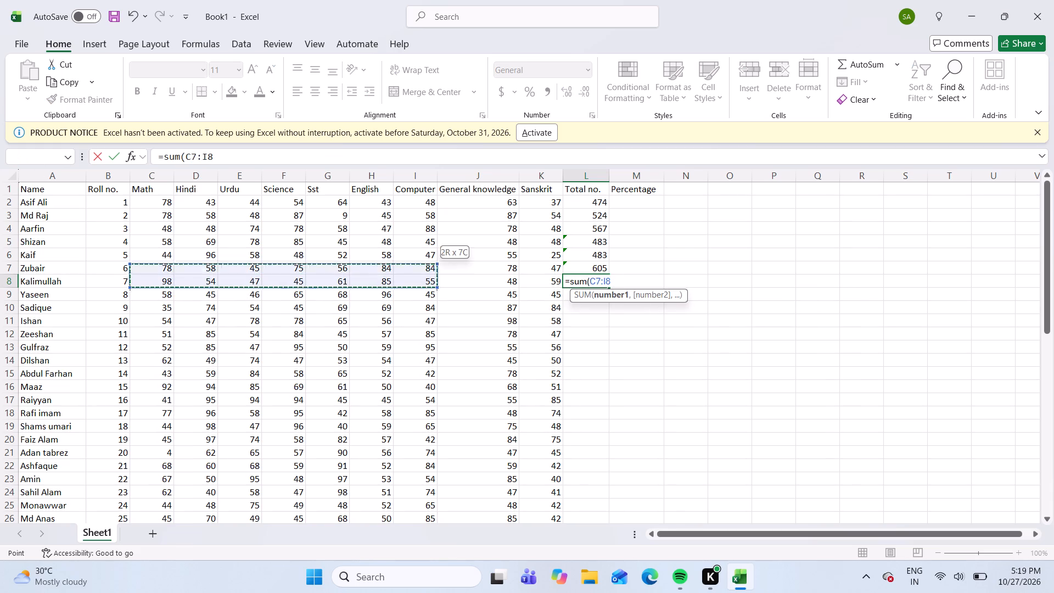
{"action": "left_click_drag", "start_coordinate": [419, 273], "coordinate": [506, 288]}
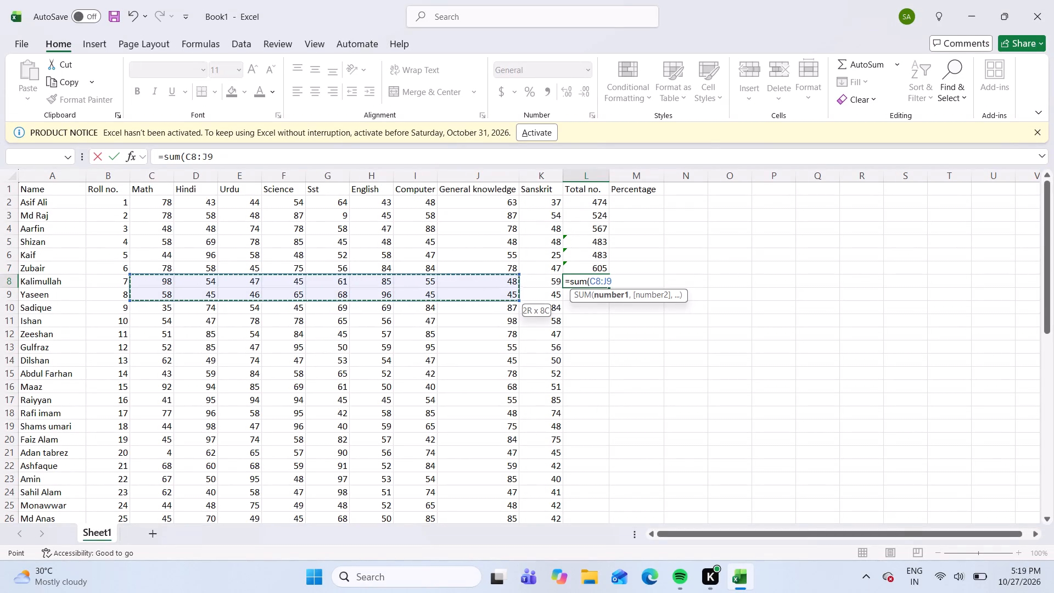
{"action": "left_click_drag", "start_coordinate": [506, 288], "coordinate": [557, 284]}
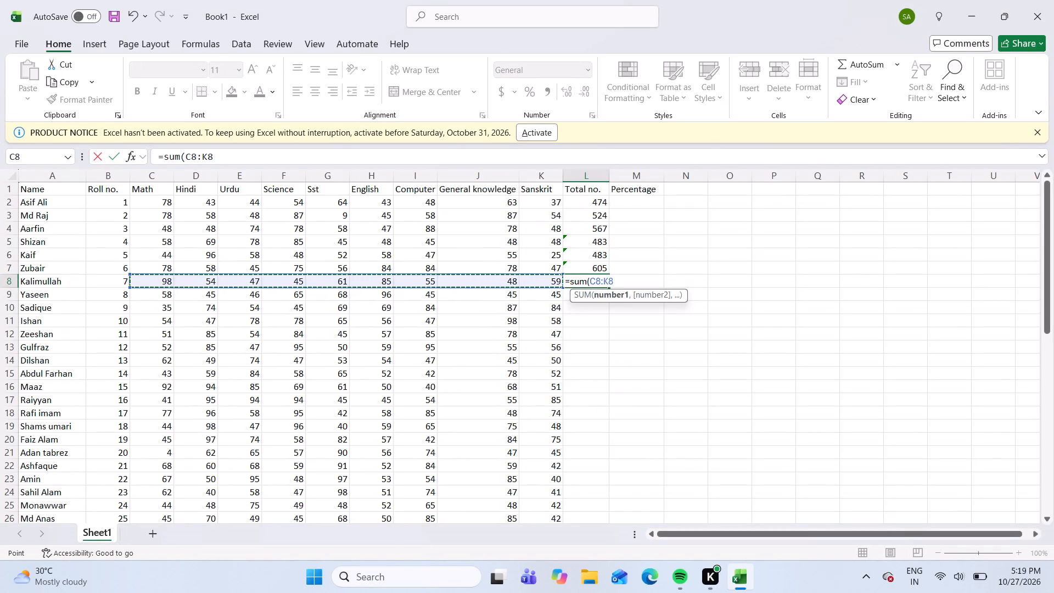
{"action": "key", "text": "Return"}
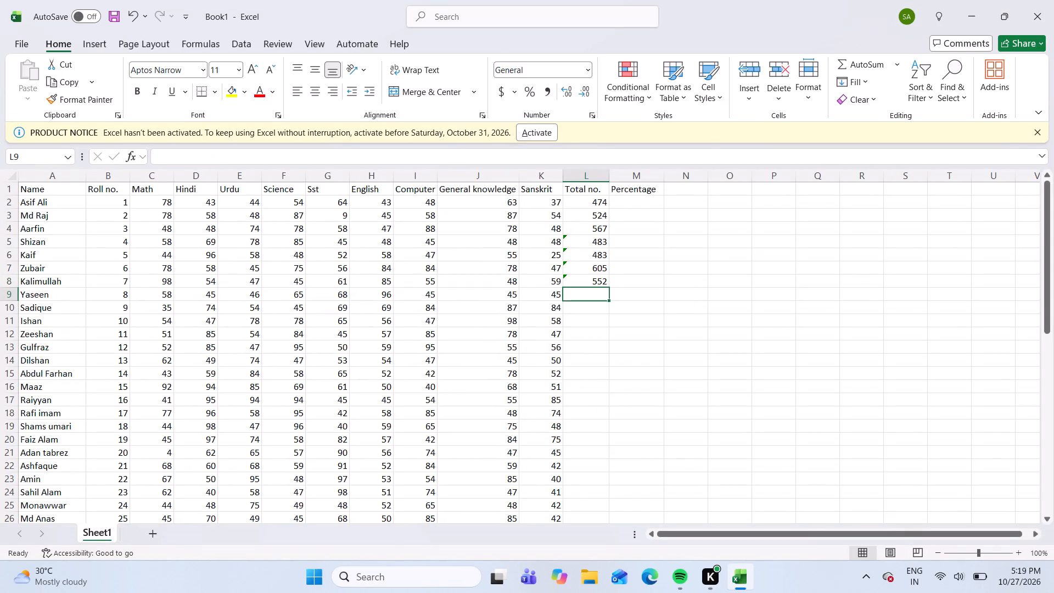
Total roll number 8's marks from Math to Sanskrit in L9 with a SUM formula over C9:K9.
{"action": "key", "text": "equal"}
{"action": "type", "text": "sum"}
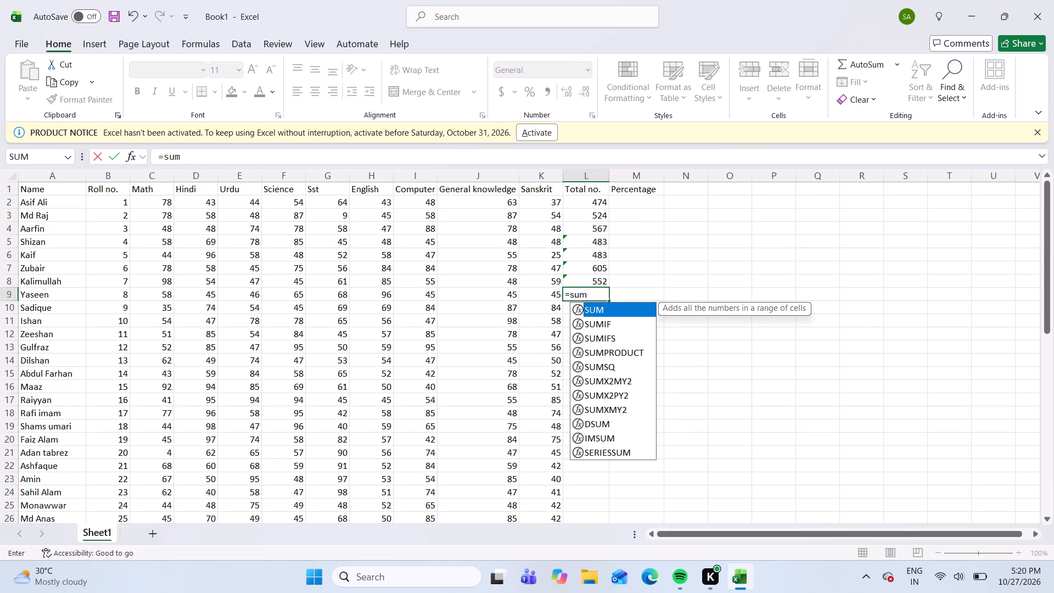
{"action": "key", "text": "shift+parenleft"}
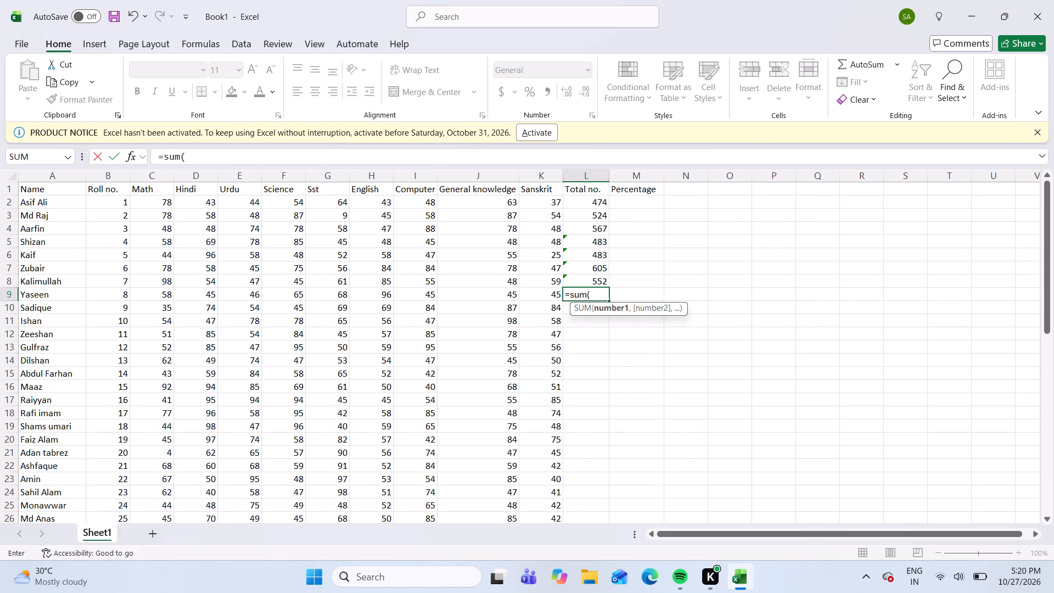
{"action": "left_click_drag", "start_coordinate": [157, 295], "coordinate": [489, 293]}
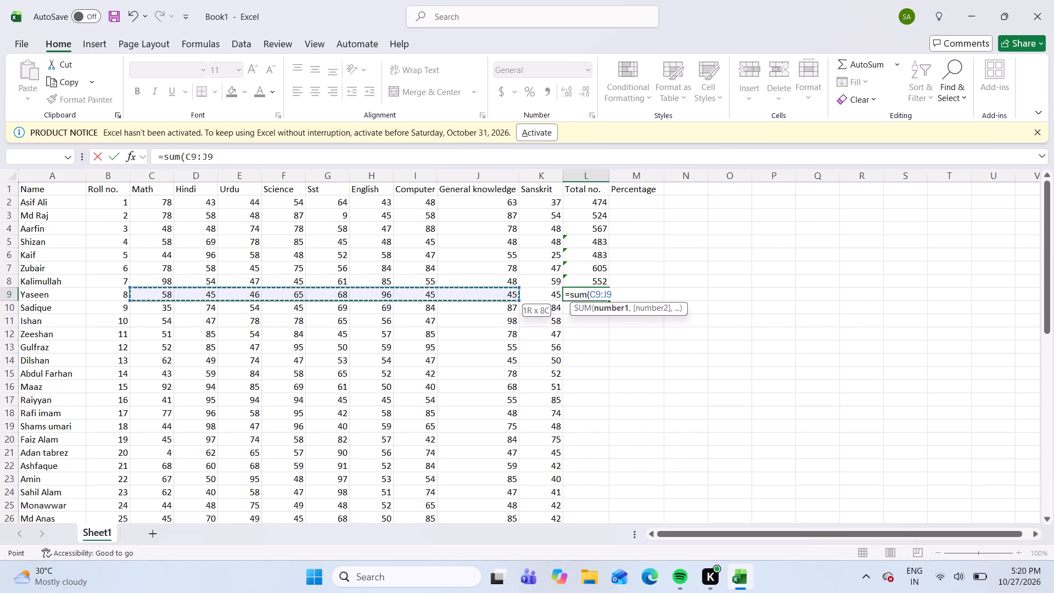
{"action": "left_click_drag", "start_coordinate": [489, 293], "coordinate": [533, 293]}
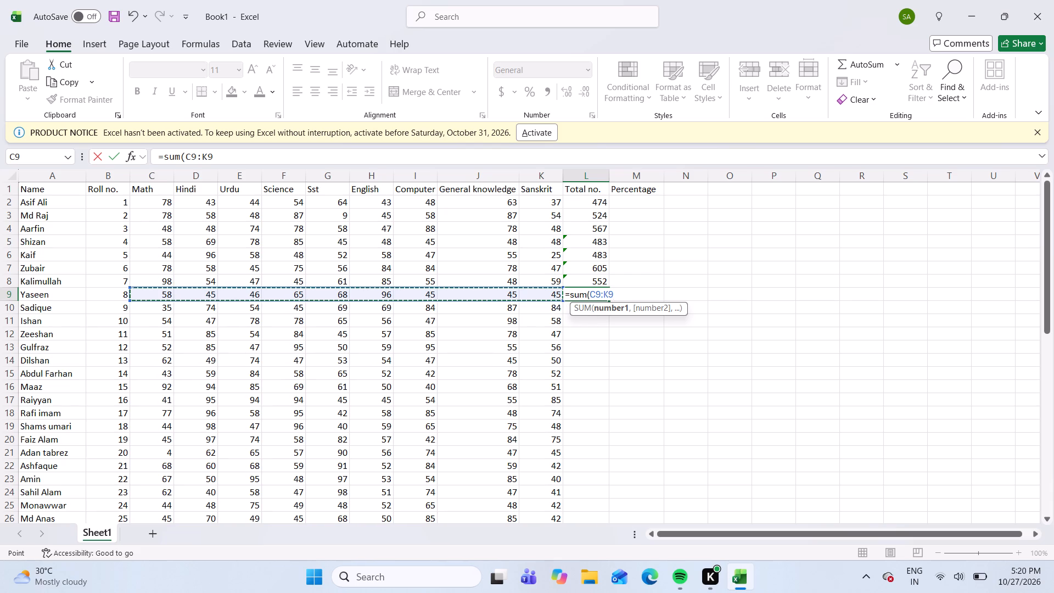
{"action": "key", "text": "Return"}
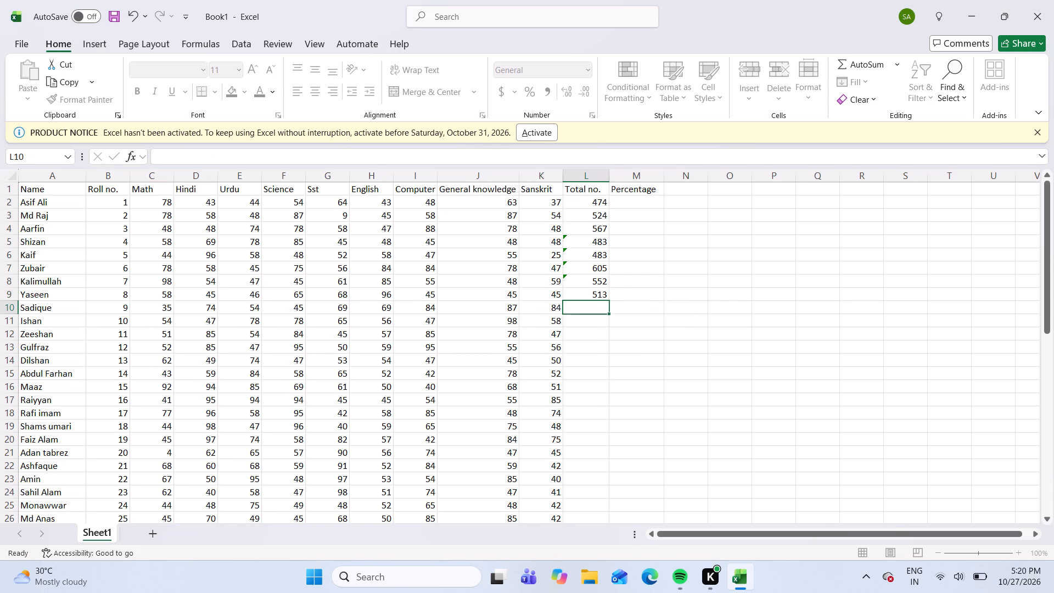
Total roll number 9's marks from Math to Sanskrit in L10 with a SUM formula over C10:K10.
{"action": "type", "text": "=sum"}
{"action": "key", "text": "shift+parenleft"}
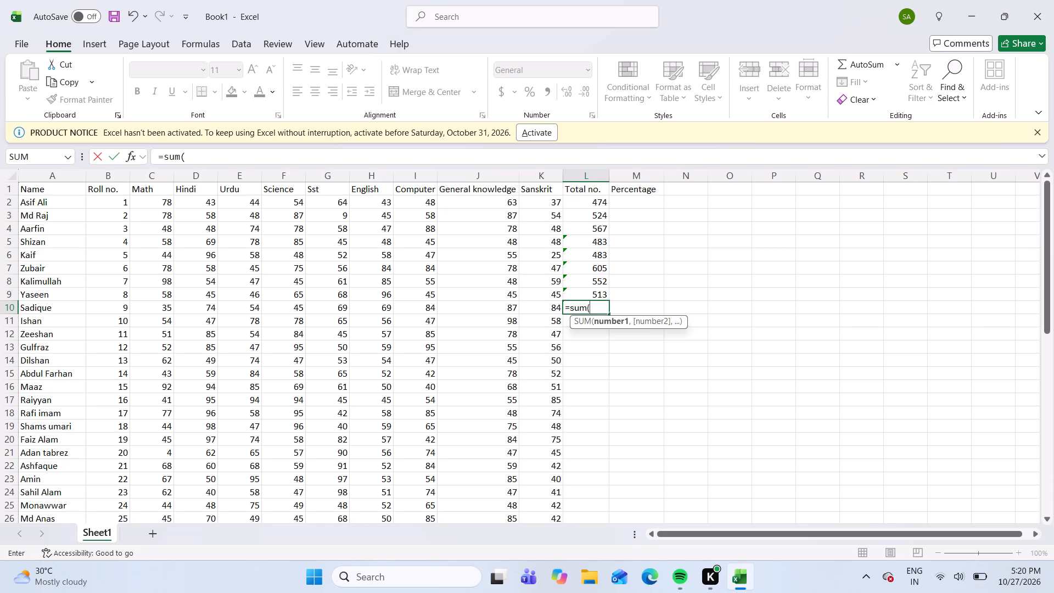
{"action": "left_click_drag", "start_coordinate": [154, 307], "coordinate": [208, 319]}
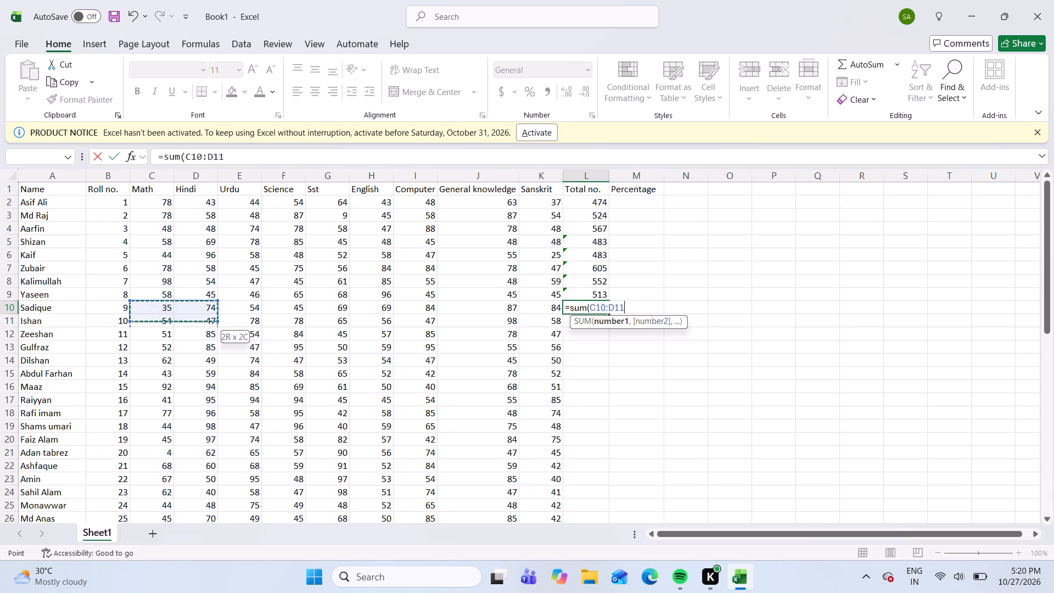
{"action": "left_click_drag", "start_coordinate": [208, 319], "coordinate": [522, 309]}
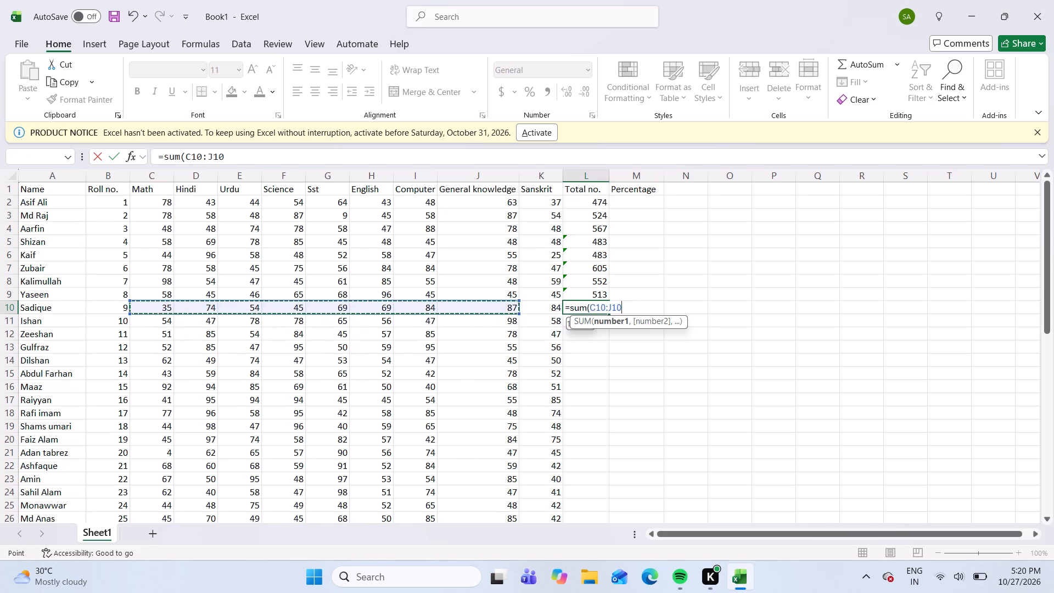
{"action": "left_click_drag", "start_coordinate": [522, 309], "coordinate": [536, 310]}
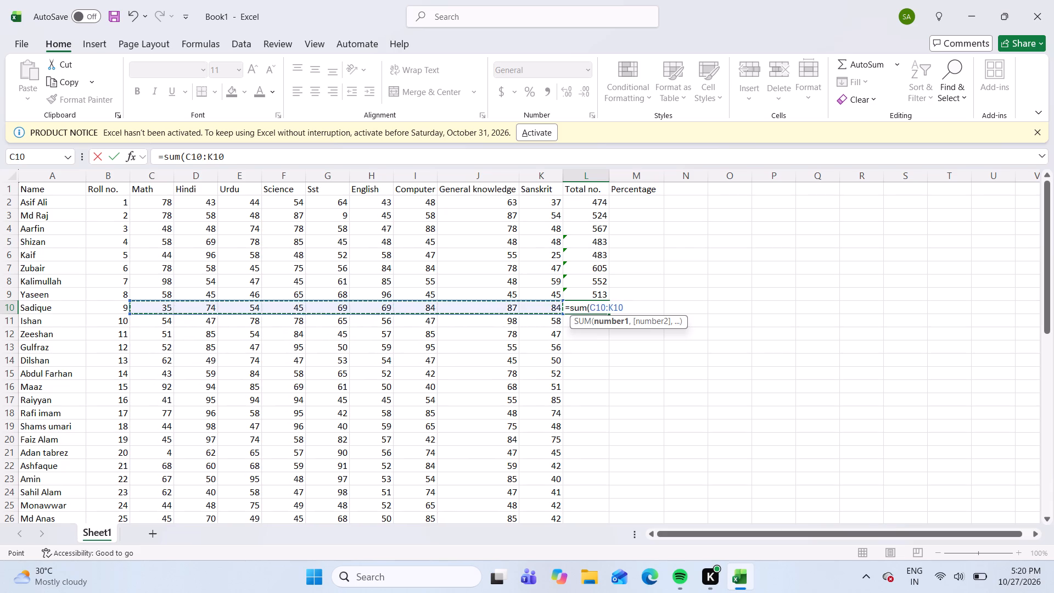
{"action": "key", "text": "Return"}
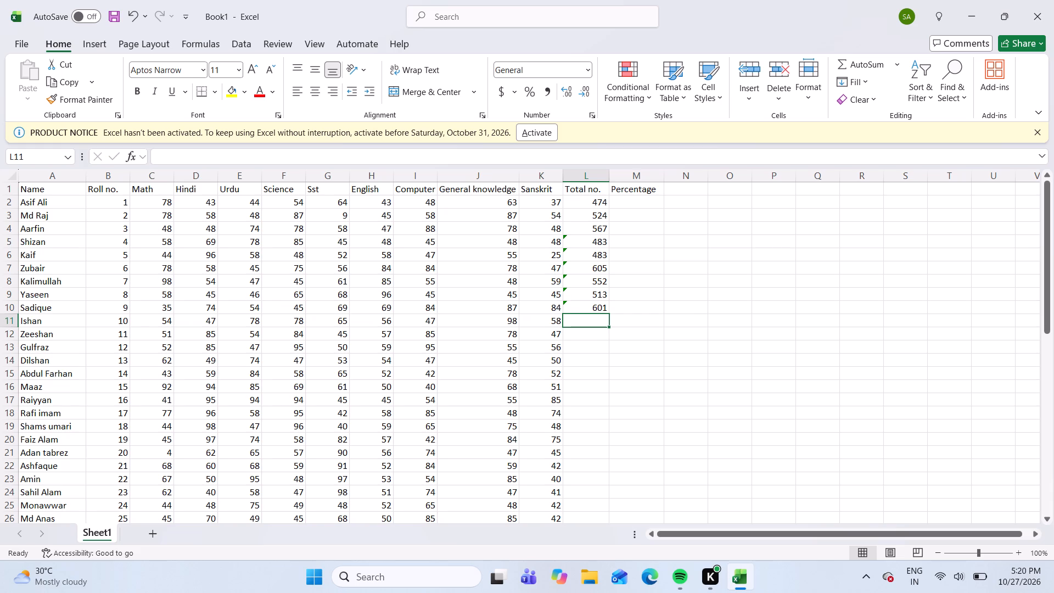
Total roll number 10's marks from Math to Sanskrit in L11 with a SUM formula over C11:K11.
{"action": "type", "text": "=sum"}
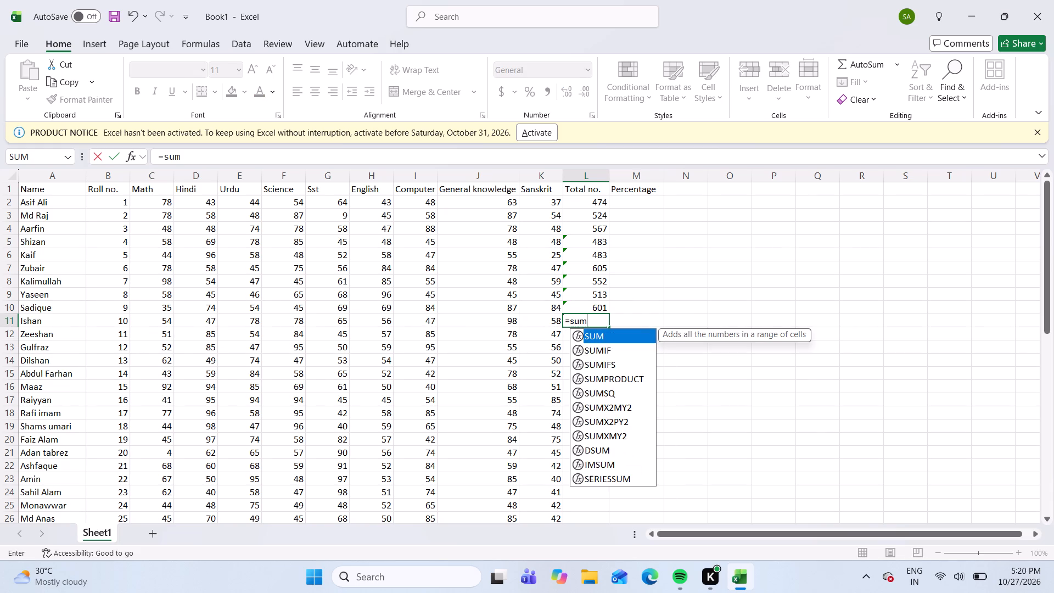
{"action": "key", "text": "shift+parenleft"}
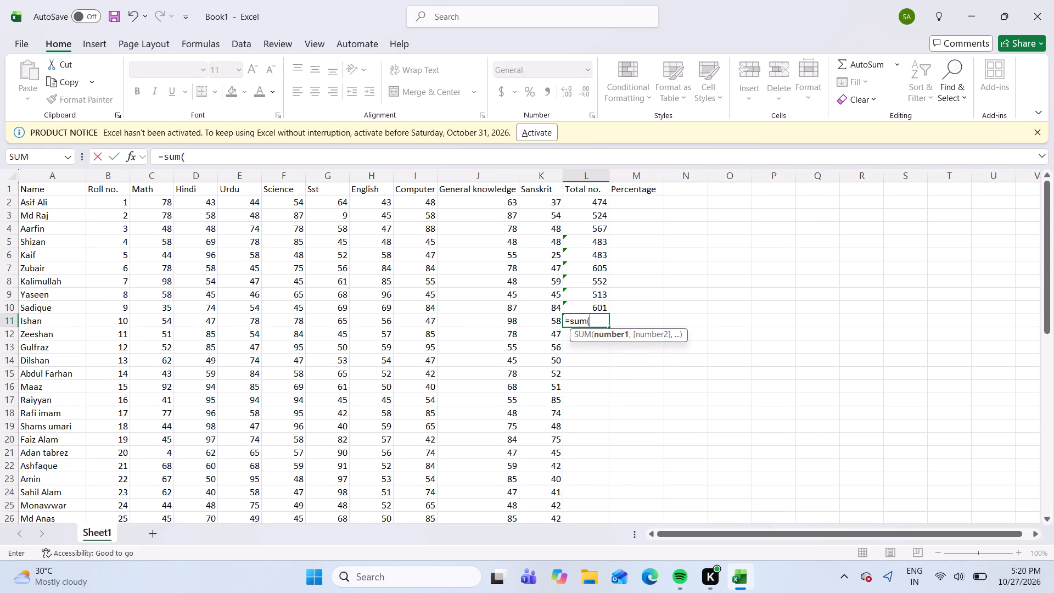
{"action": "left_click_drag", "start_coordinate": [153, 324], "coordinate": [154, 324]}
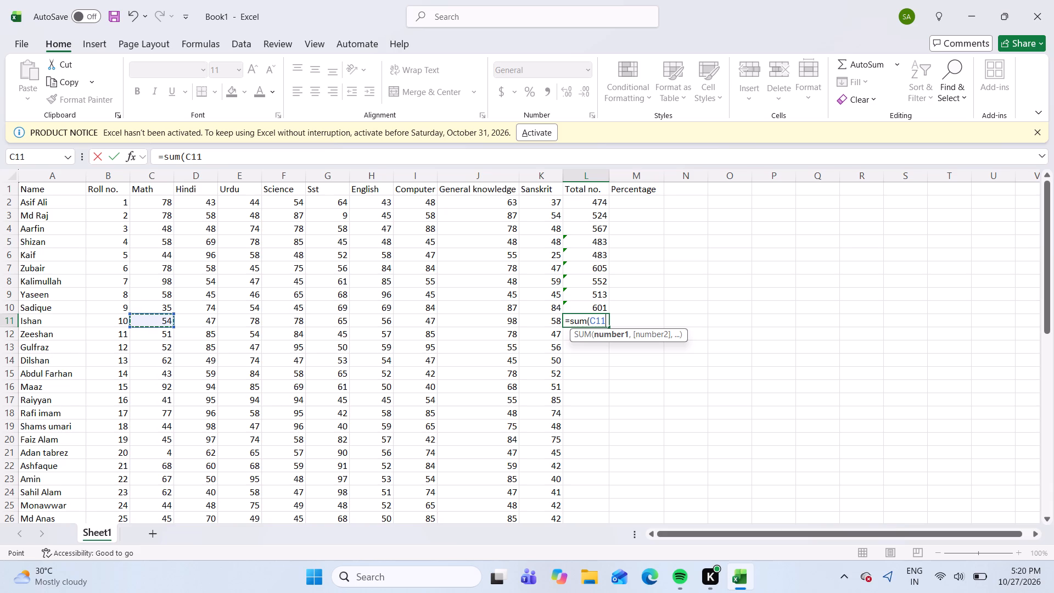
{"action": "left_click_drag", "start_coordinate": [154, 324], "coordinate": [486, 320]}
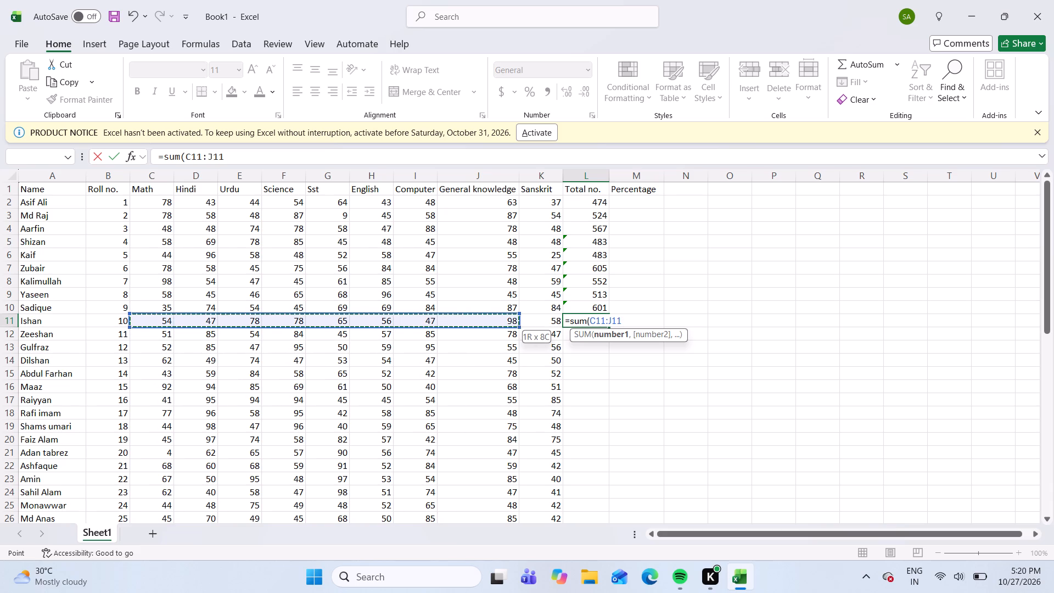
{"action": "left_click_drag", "start_coordinate": [486, 320], "coordinate": [551, 318]}
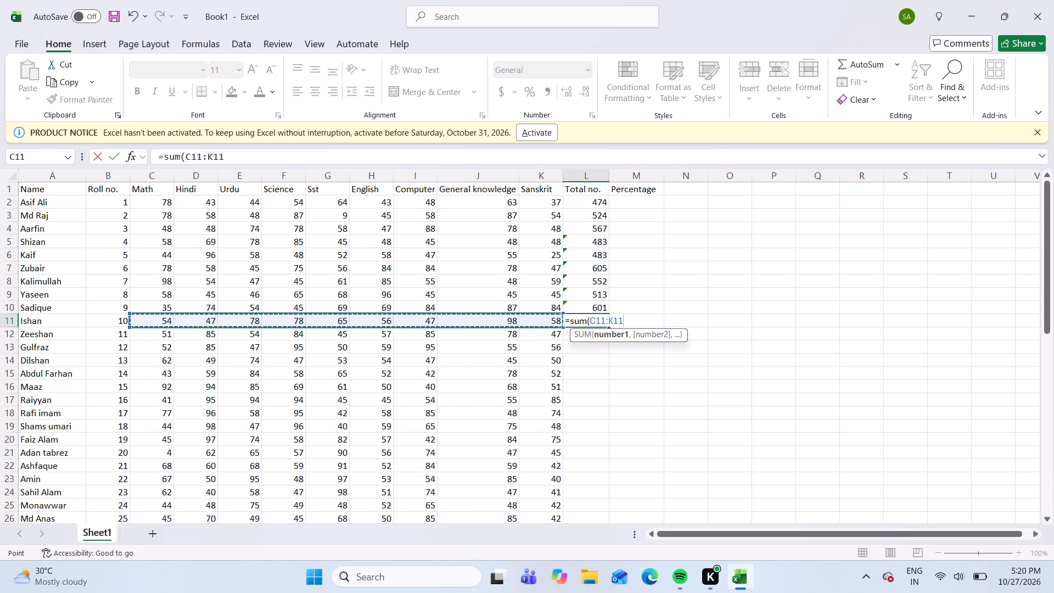
{"action": "key", "text": "Return"}
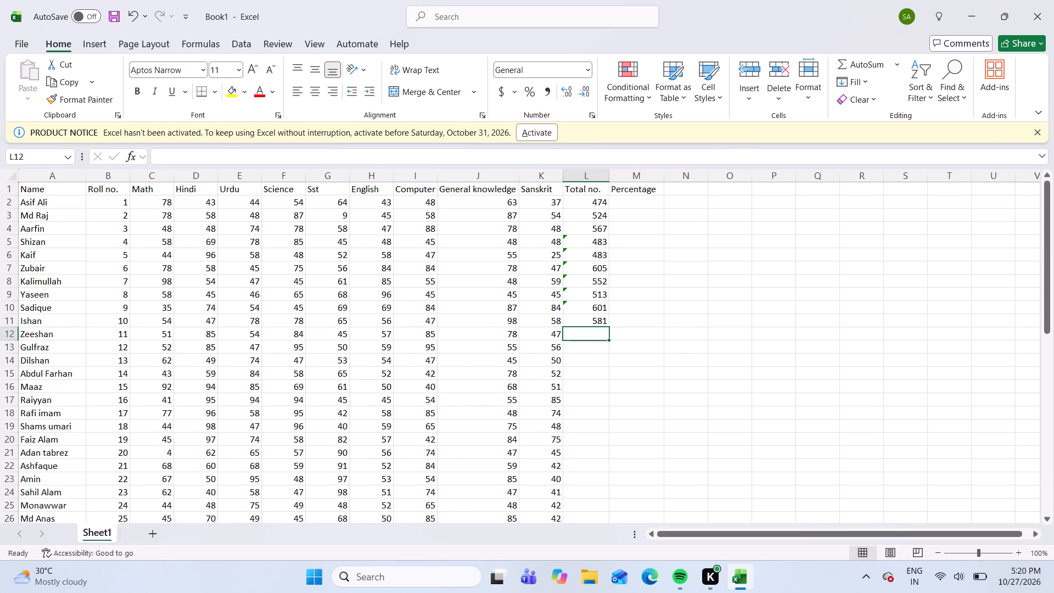
Total roll number 11's marks from Math to Sanskrit in L12 with a SUM formula over C12:K12.
{"action": "type", "text": "=sum"}
{"action": "key", "text": "shift+parenleft"}
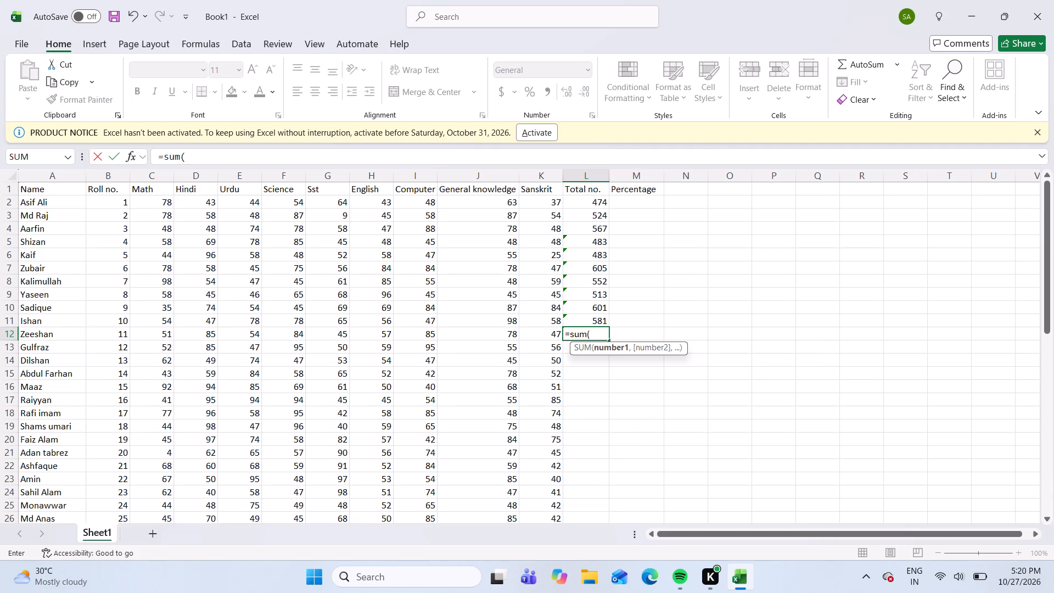
{"action": "left_click_drag", "start_coordinate": [153, 337], "coordinate": [475, 355]}
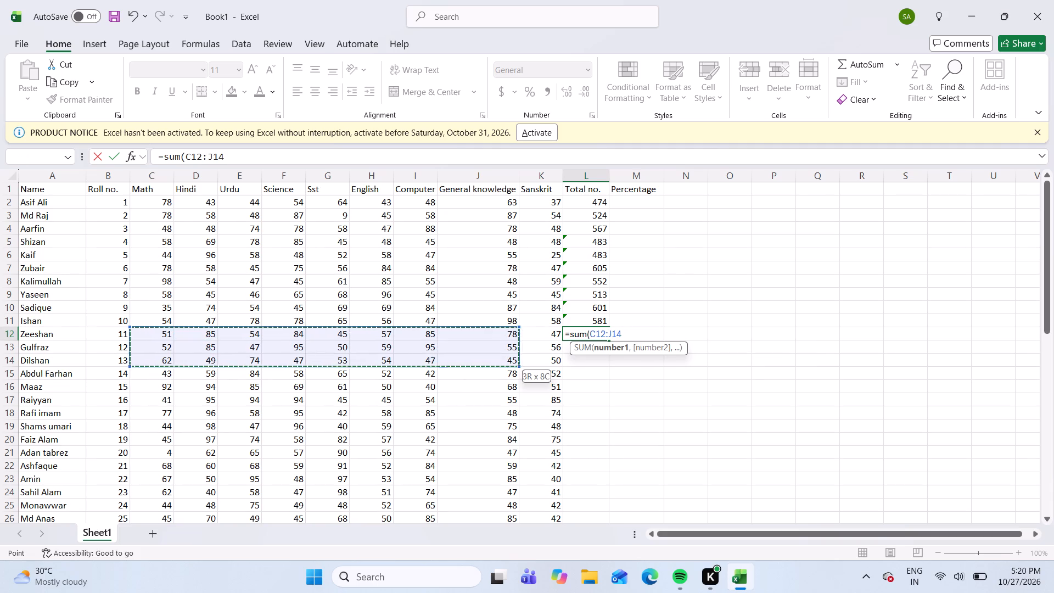
{"action": "left_click_drag", "start_coordinate": [475, 355], "coordinate": [544, 334]}
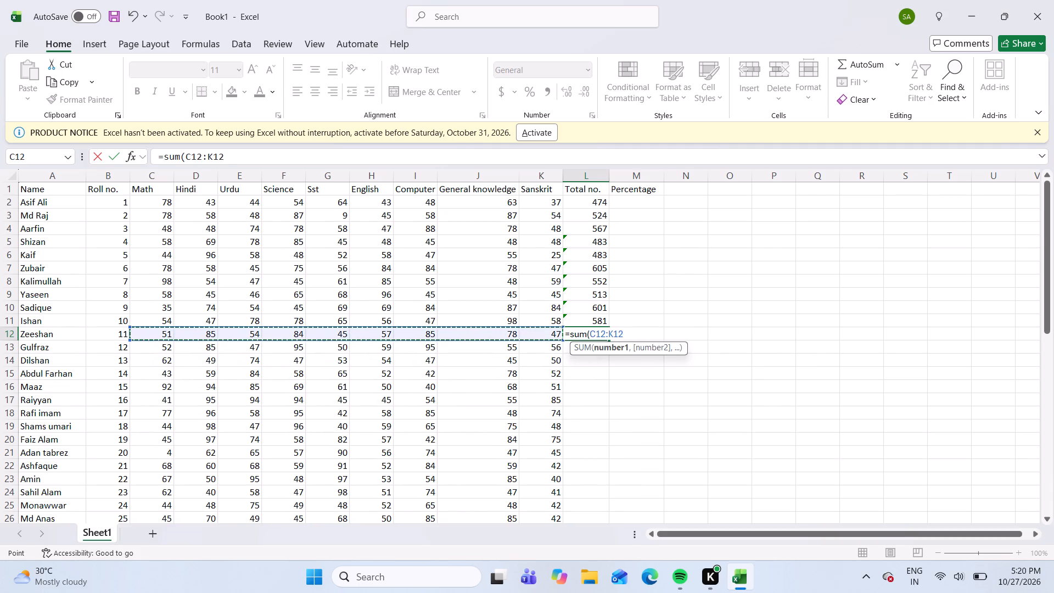
{"action": "key", "text": "Return"}
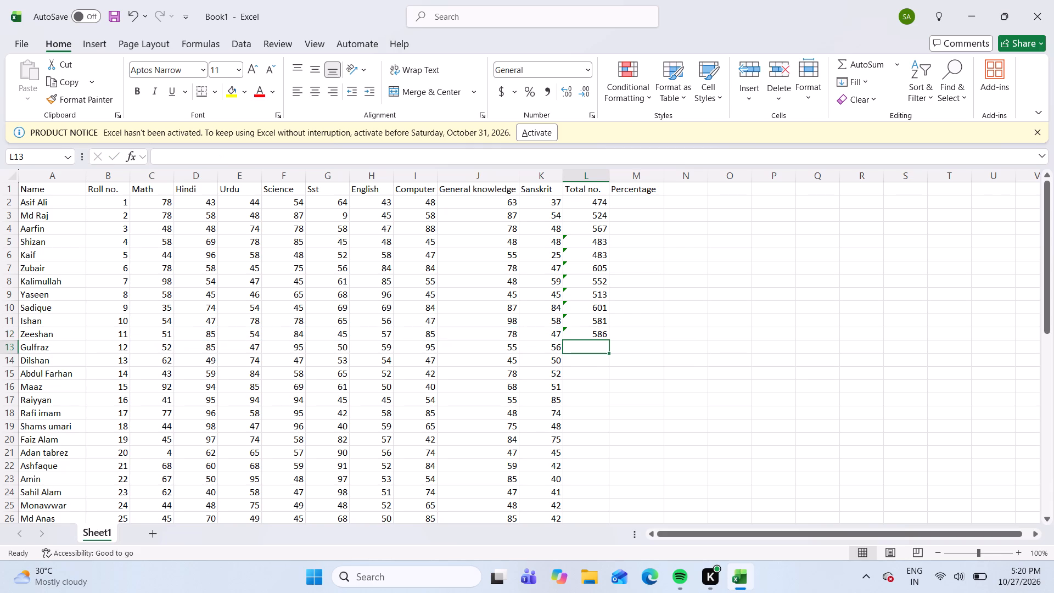
Total roll number 12's marks from Math to Sanskrit in L13 with a SUM formula over C13:K13.
{"action": "type", "text": "=sum"}
{"action": "key", "text": "shift+parenleft"}
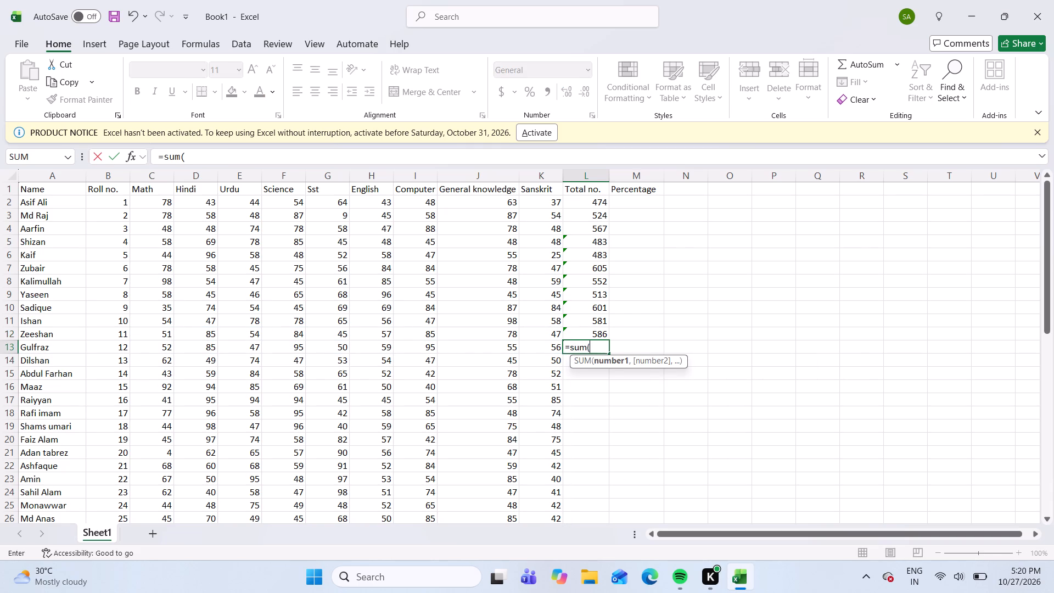
{"action": "left_click_drag", "start_coordinate": [142, 344], "coordinate": [543, 349]}
{"action": "key", "text": "Return"}
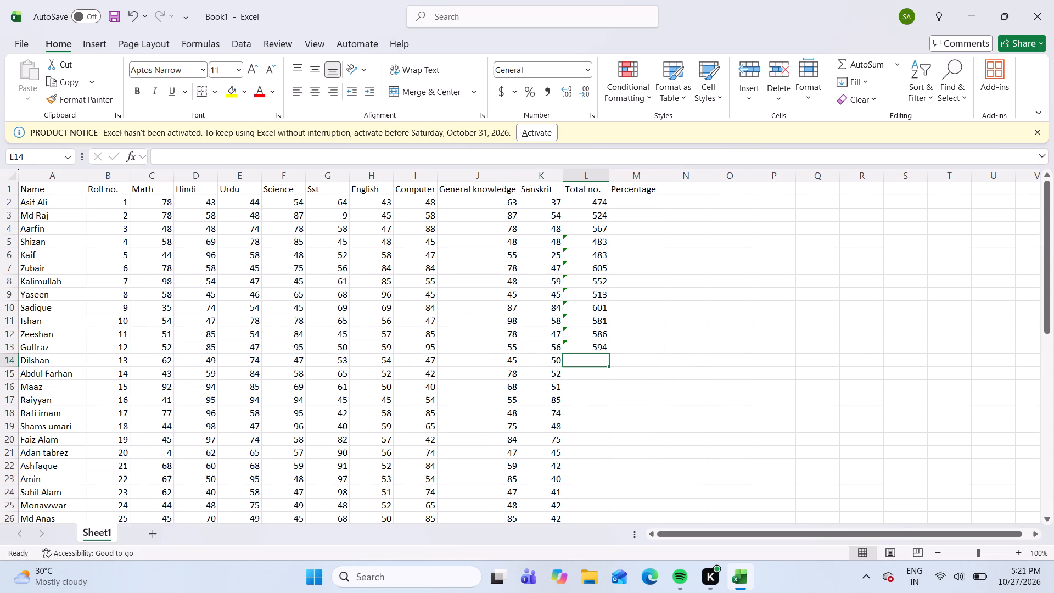
Total roll number 13's marks from Math to Sanskrit in L14 with a SUM formula over C14:K14.
{"action": "type", "text": "=sum"}
{"action": "key", "text": "shift+parenleft"}
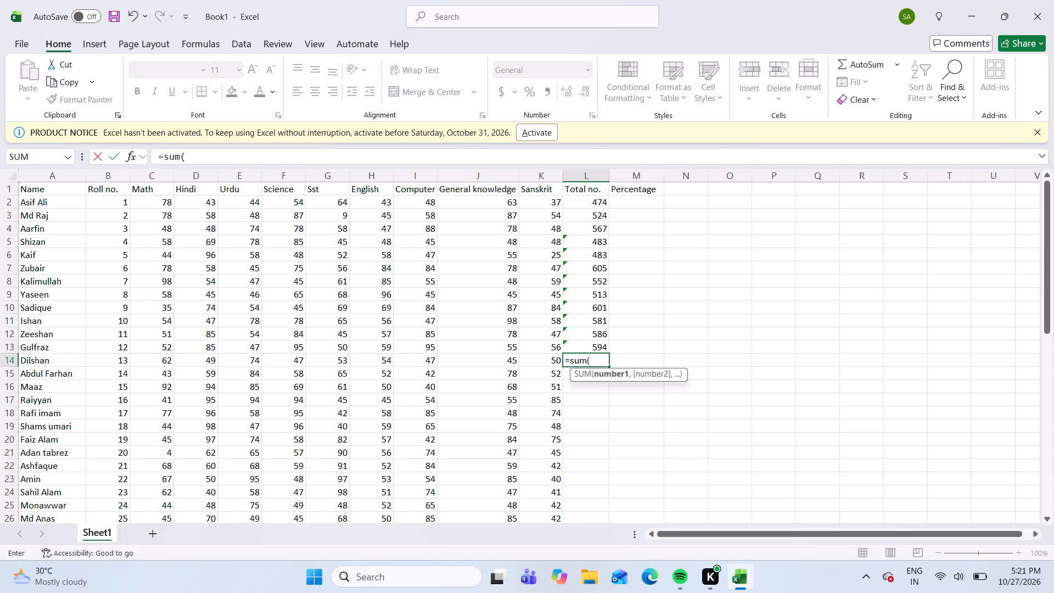
{"action": "left_click_drag", "start_coordinate": [141, 364], "coordinate": [155, 364]}
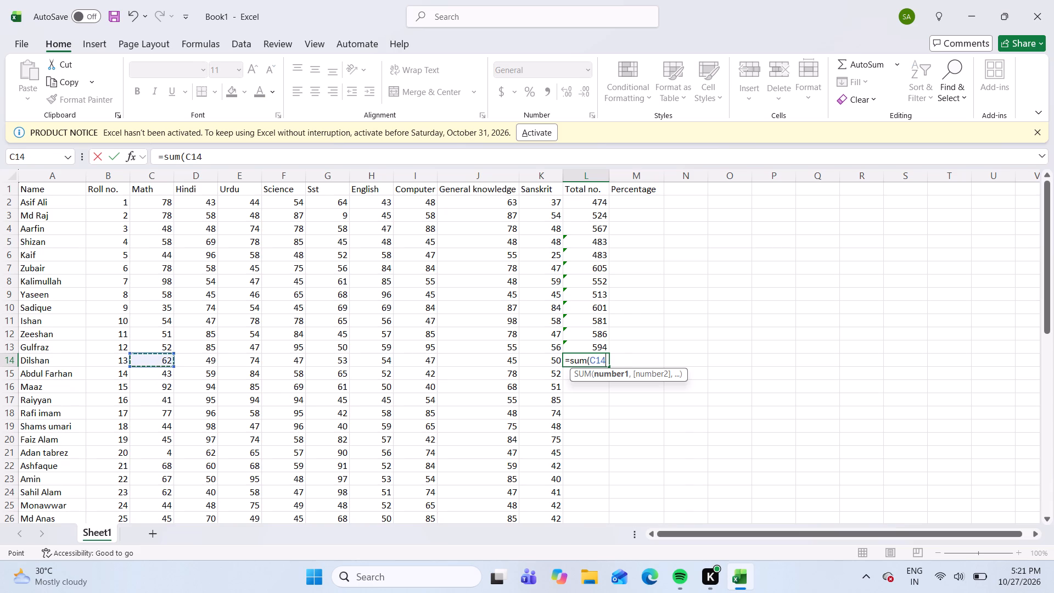
{"action": "left_click_drag", "start_coordinate": [155, 364], "coordinate": [549, 363]}
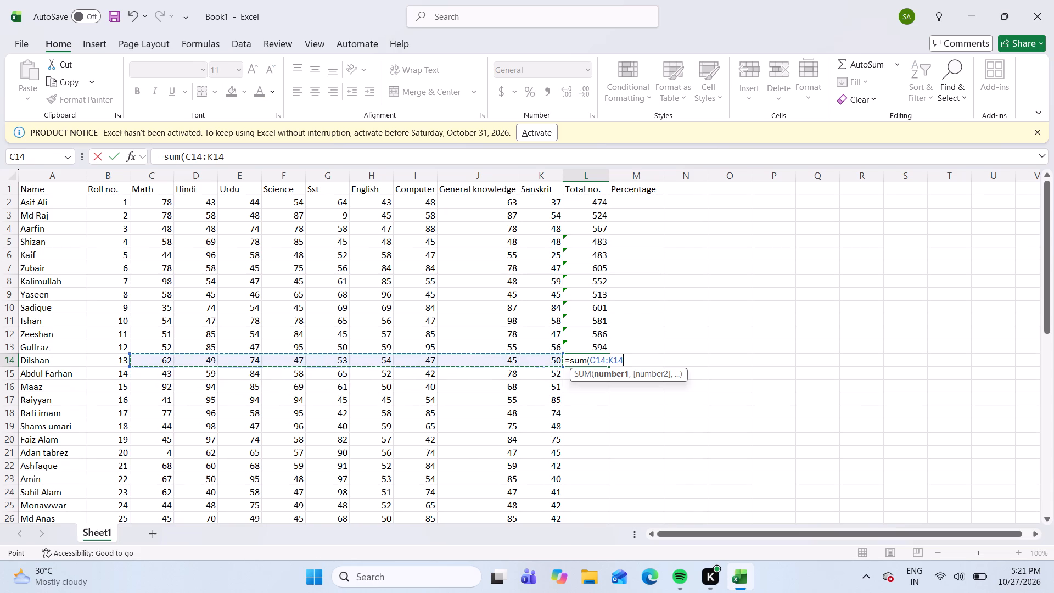
{"action": "key", "text": "Return"}
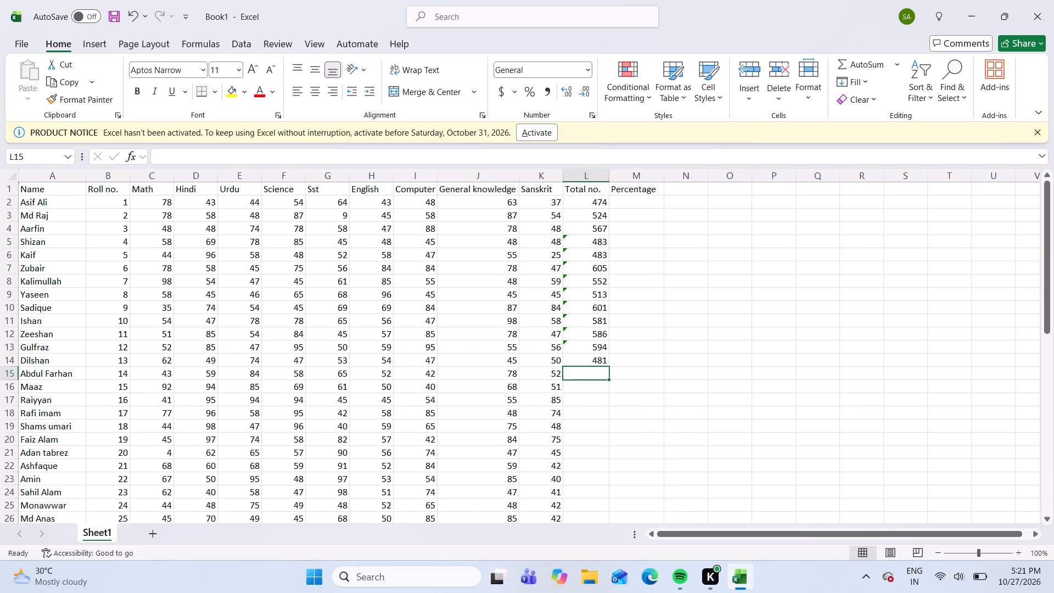
Total roll number 14's marks from Math to Sanskrit in L15 with a SUM formula over C15:K15.
{"action": "scroll", "coordinate": [550, 359], "scroll_direction": "down", "scroll_amount": 1}
{"action": "type", "text": "=sum"}
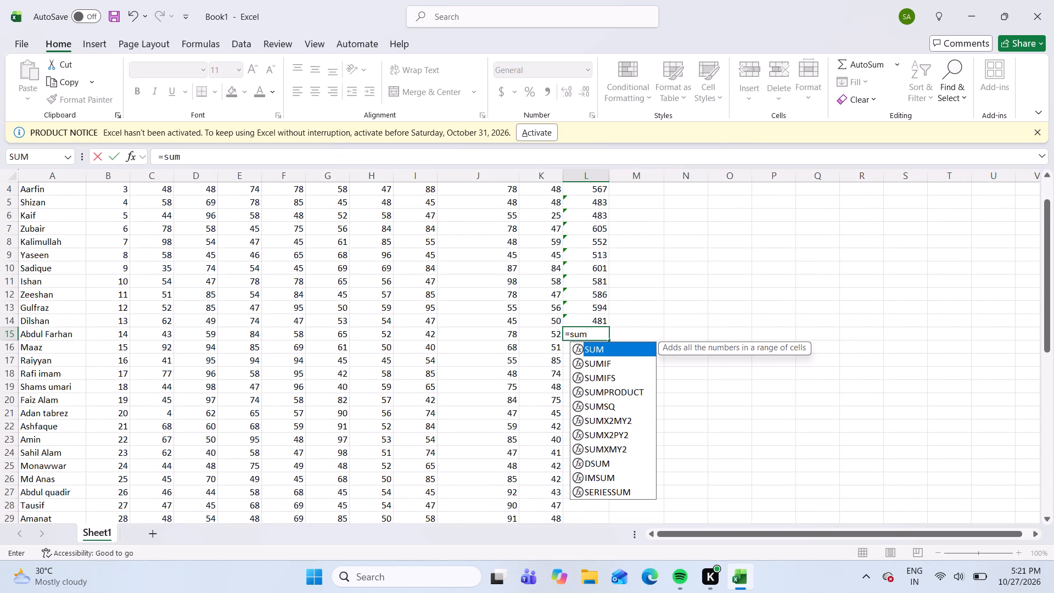
{"action": "key", "text": "shift+parenleft"}
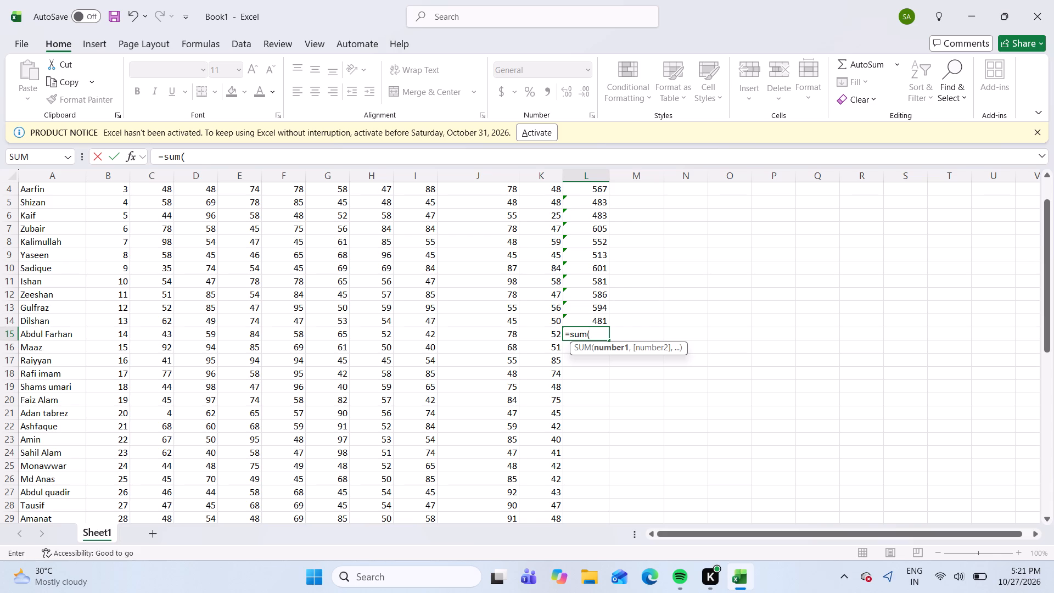
{"action": "left_click_drag", "start_coordinate": [161, 331], "coordinate": [537, 339]}
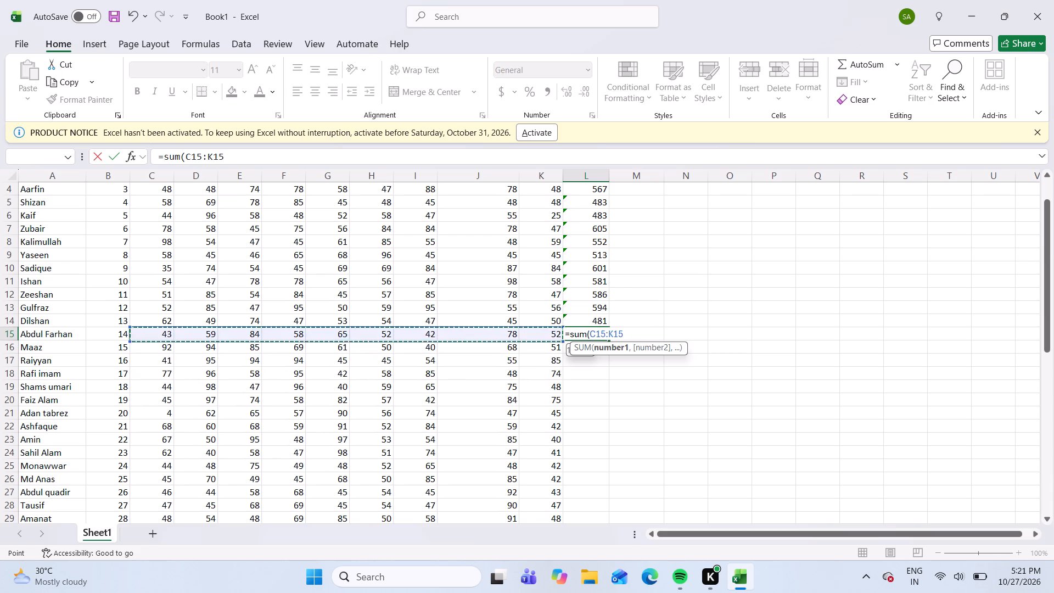
{"action": "left_click_drag", "start_coordinate": [537, 339], "coordinate": [540, 338]}
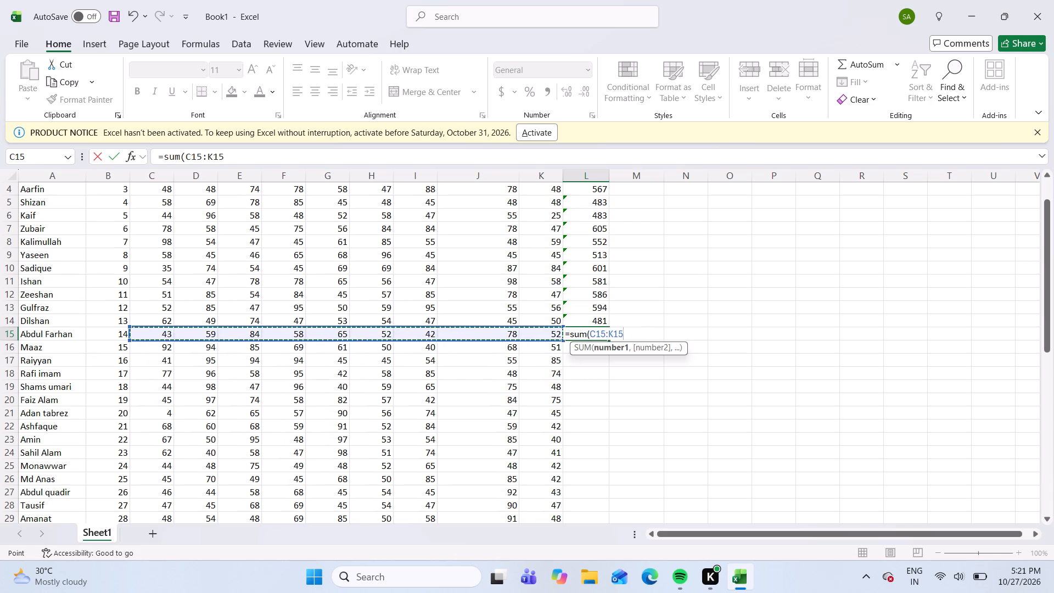
{"action": "key", "text": "Return"}
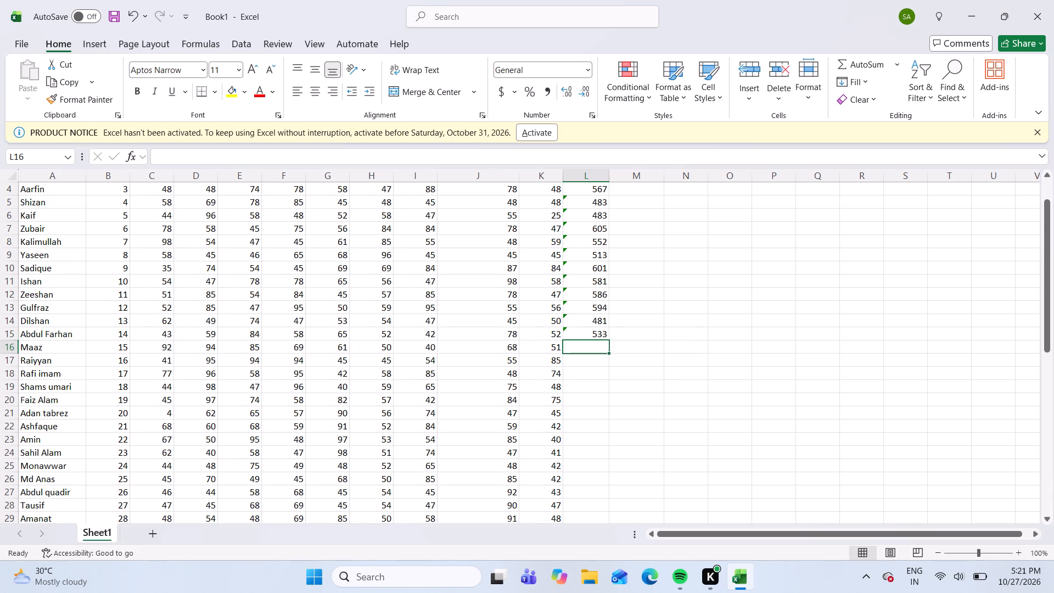
Total roll number 15's marks from Math to Sanskrit in L16 with a SUM formula over C16:K16.
{"action": "key", "text": "equal"}
{"action": "key", "text": "s"}
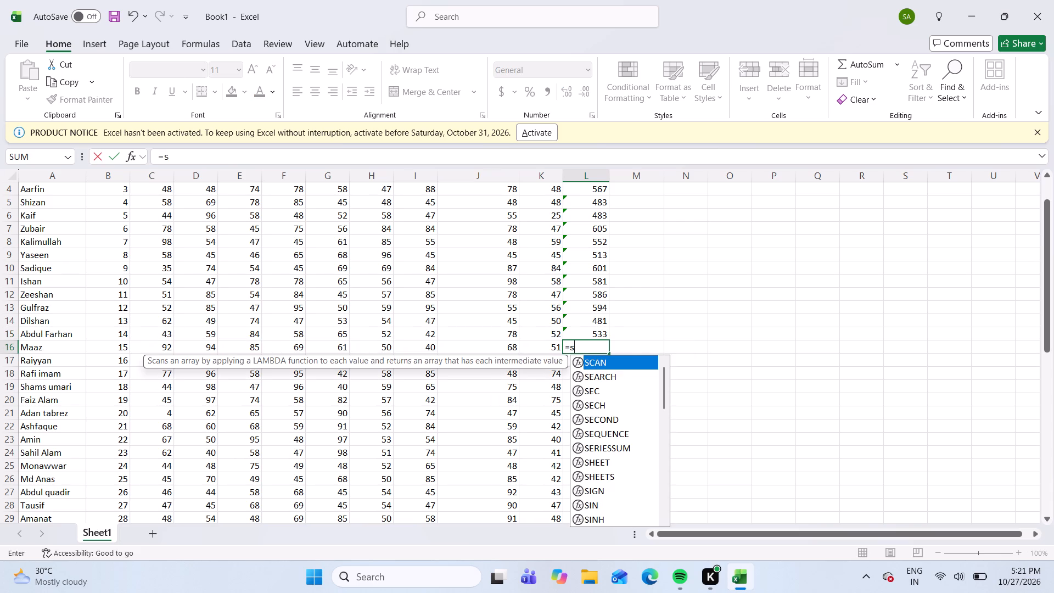
{"action": "type", "text": "um"}
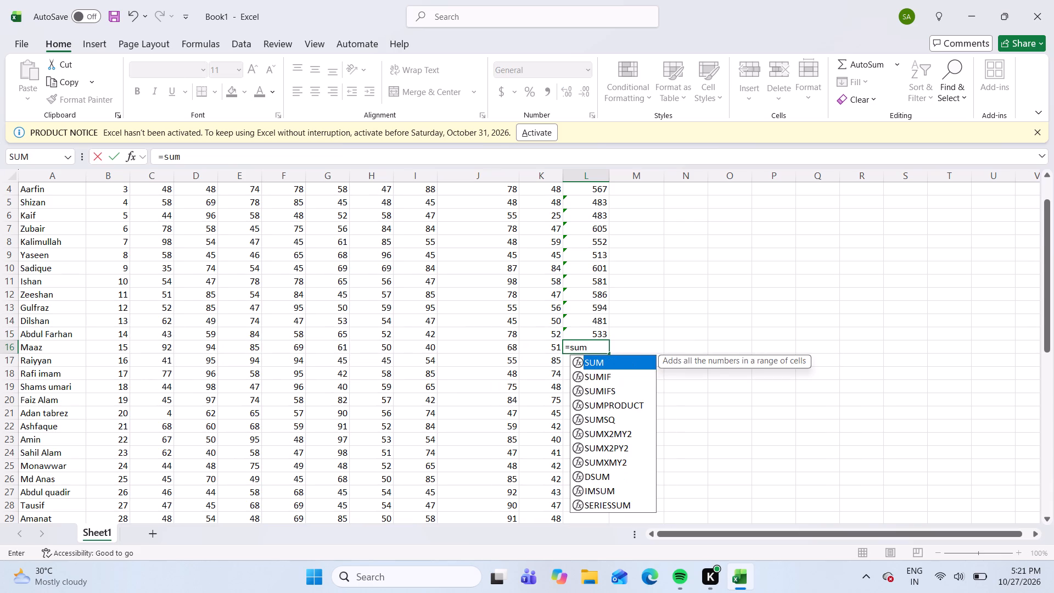
{"action": "key", "text": "shift+parenleft"}
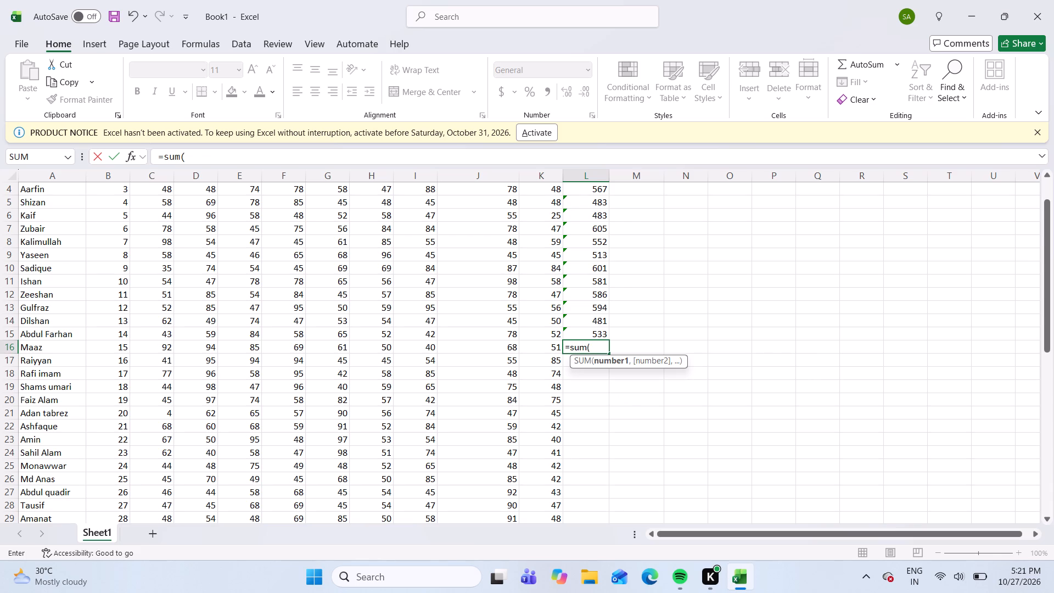
{"action": "left_click_drag", "start_coordinate": [154, 348], "coordinate": [297, 348]}
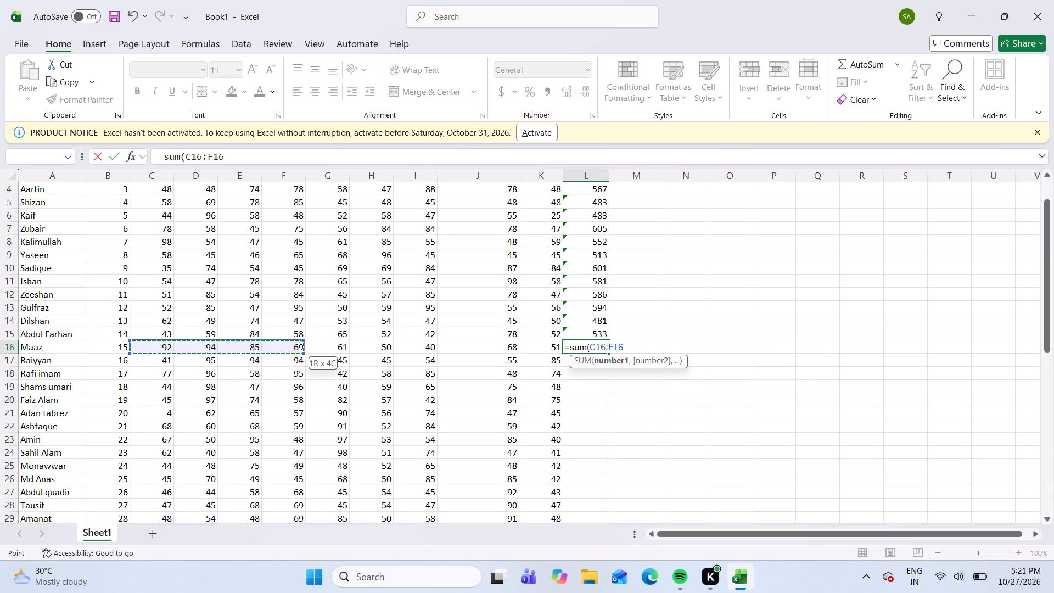
{"action": "left_click_drag", "start_coordinate": [297, 348], "coordinate": [543, 350]}
{"action": "right_click", "coordinate": [543, 350]}
{"action": "left_click", "coordinate": [543, 350]}
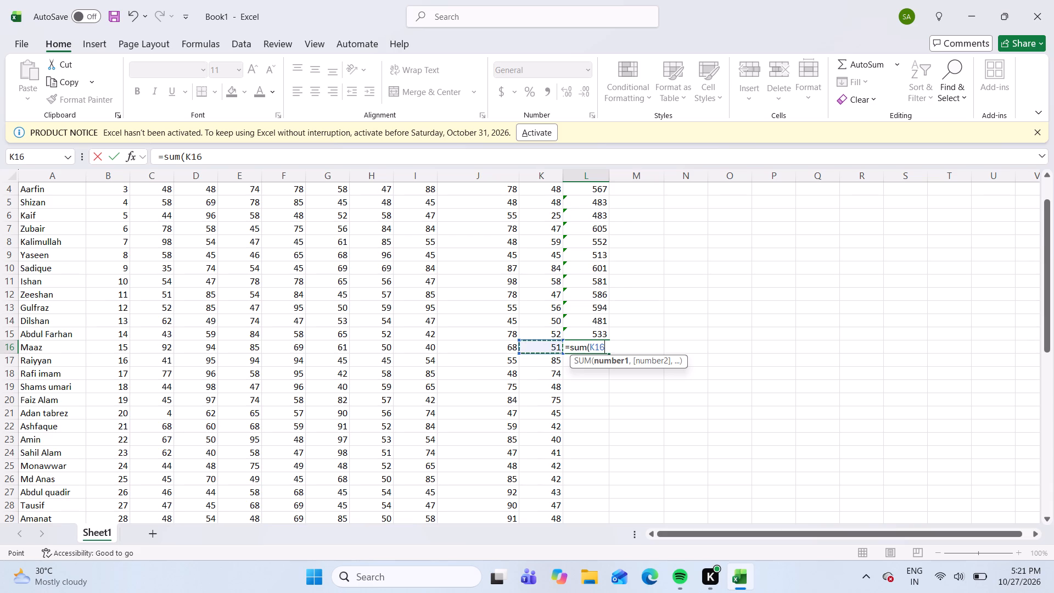
{"action": "left_click_drag", "start_coordinate": [142, 351], "coordinate": [345, 353]}
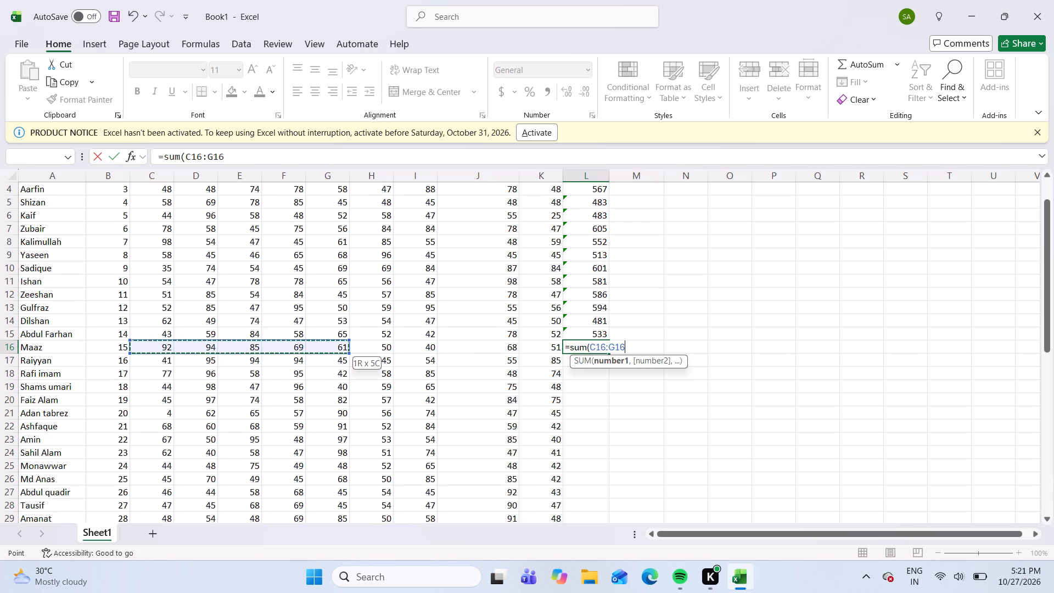
{"action": "left_click_drag", "start_coordinate": [345, 353], "coordinate": [545, 350]}
{"action": "scroll", "coordinate": [545, 350], "scroll_direction": "down", "scroll_amount": 2}
{"action": "middle_click", "coordinate": [545, 350]}
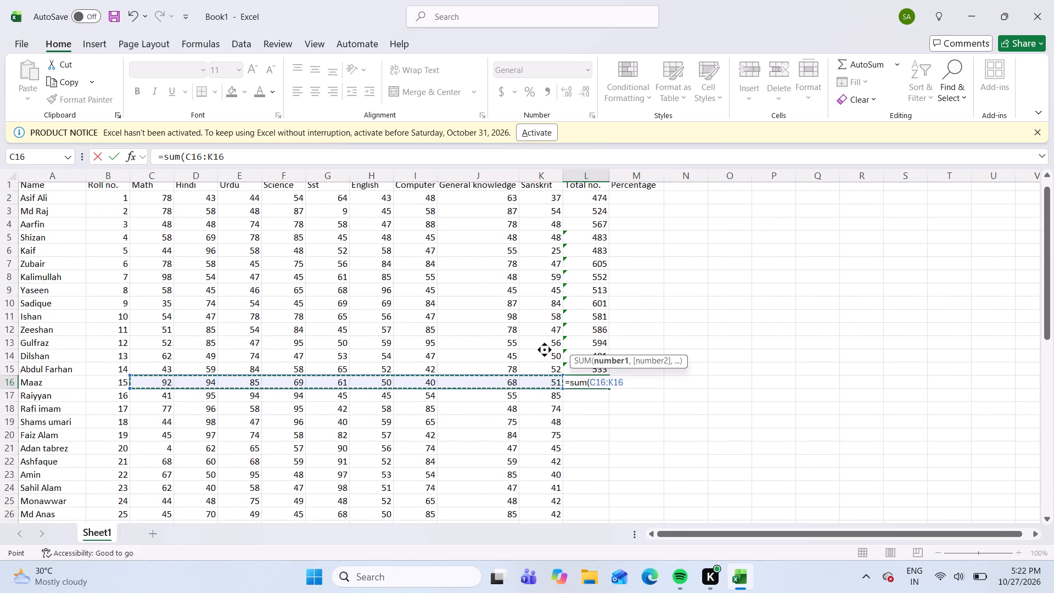
{"action": "left_click", "coordinate": [669, 295]}
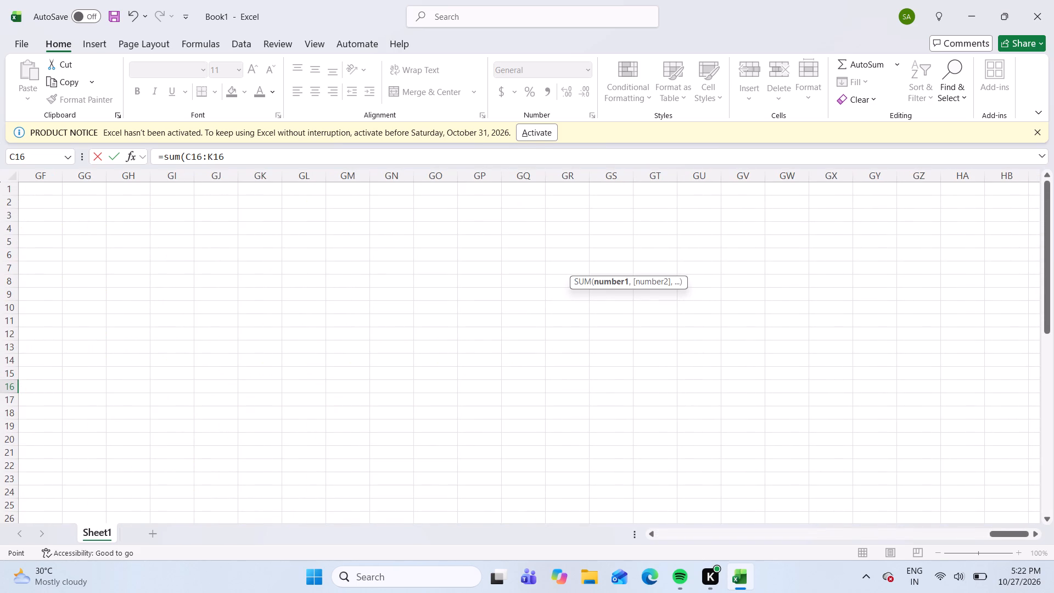
{"action": "scroll", "coordinate": [157, 286], "scroll_direction": "down", "scroll_amount": 2}
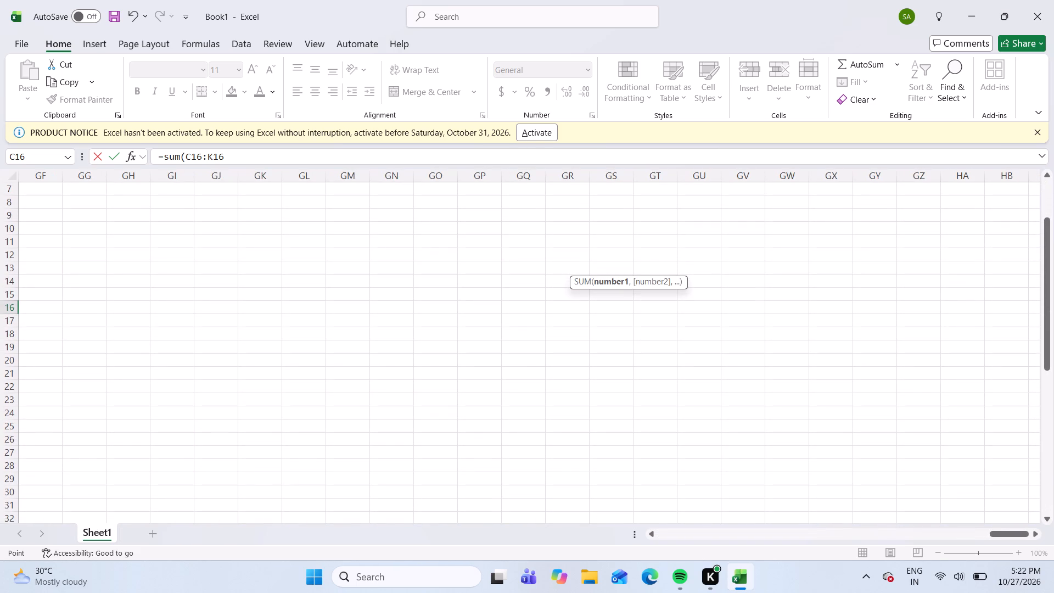
{"action": "scroll", "coordinate": [157, 286], "scroll_direction": "right", "scroll_amount": 9}
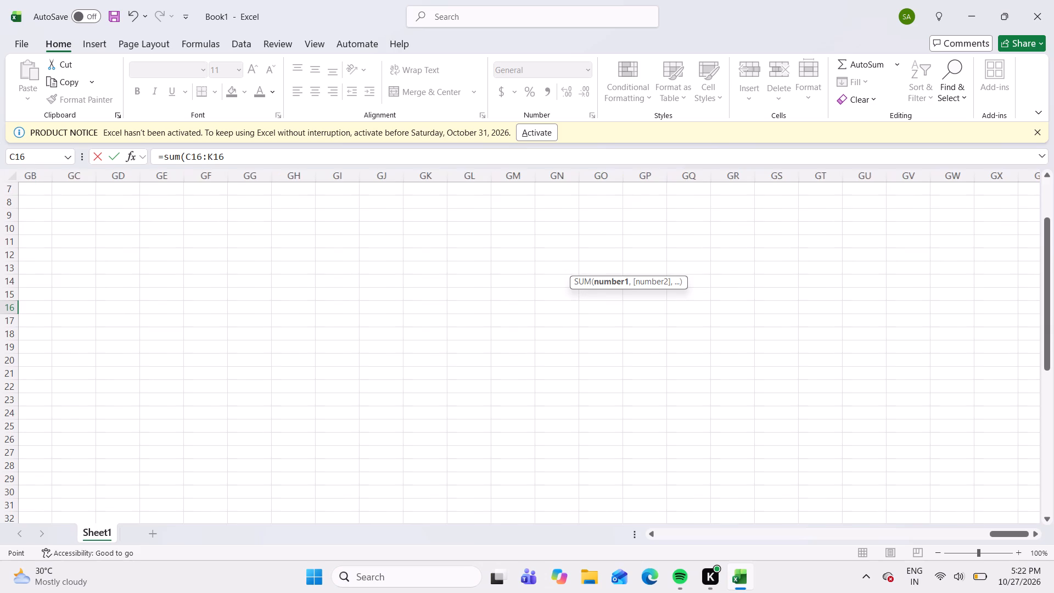
{"action": "scroll", "coordinate": [157, 286], "scroll_direction": "right", "scroll_amount": 3}
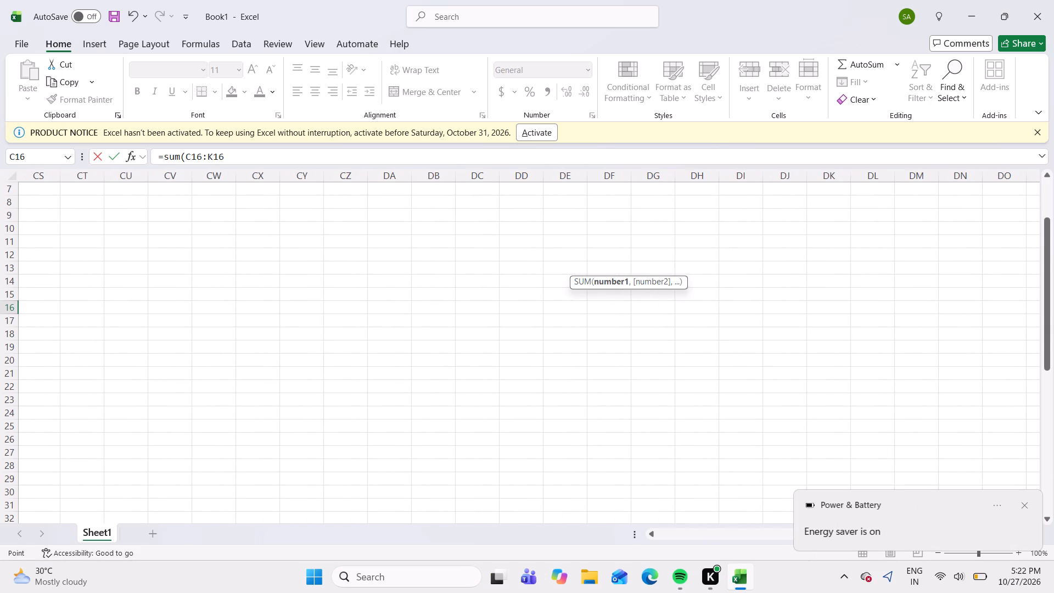
{"action": "scroll", "coordinate": [193, 330], "scroll_direction": "right", "scroll_amount": 2}
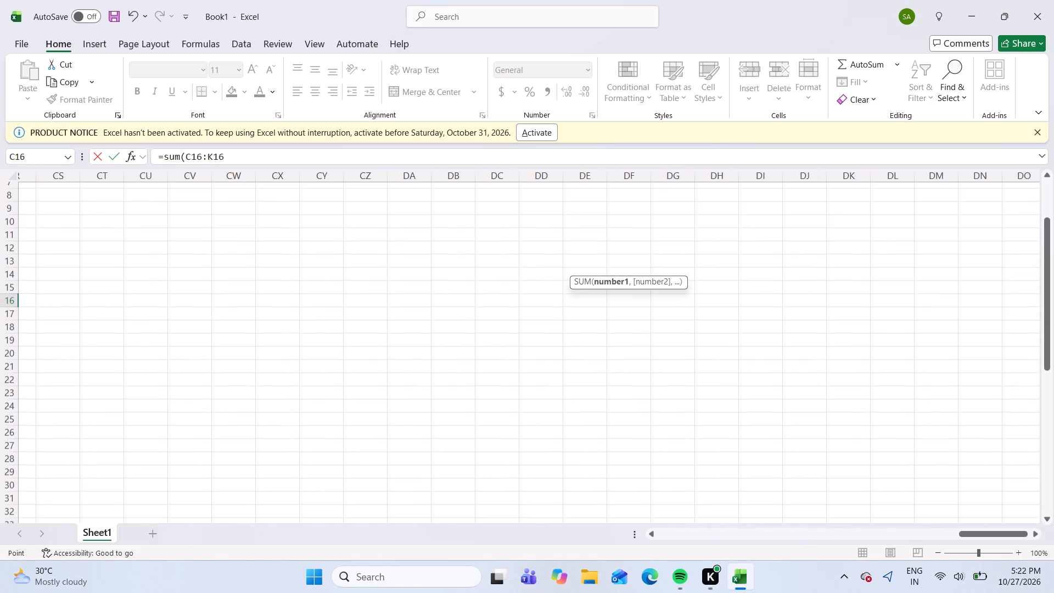
{"action": "scroll", "coordinate": [193, 330], "scroll_direction": "right", "scroll_amount": 12}
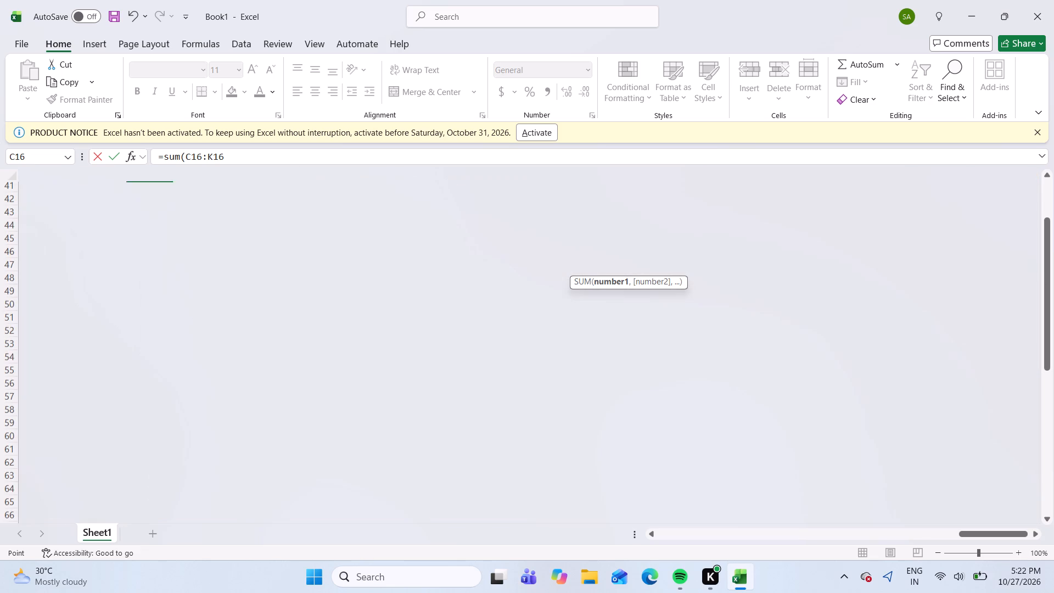